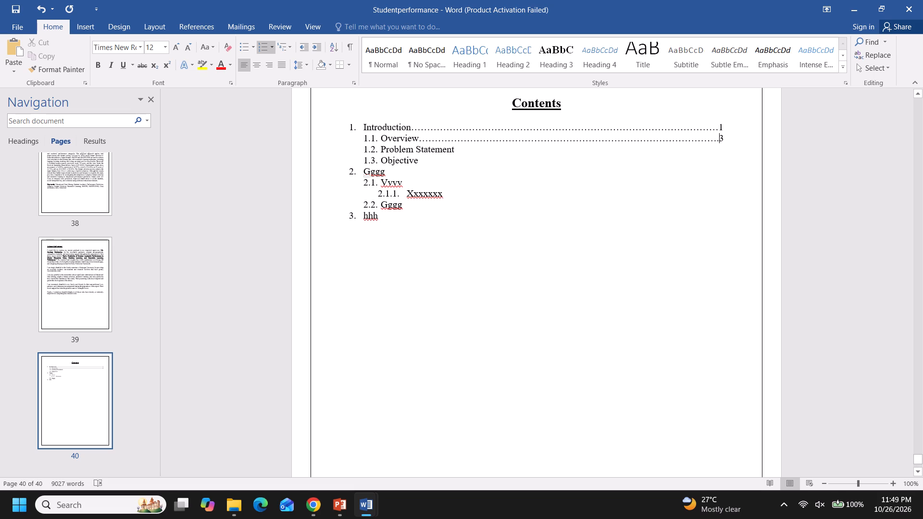
# Delete the placeholder entries below 1.3 Objective in the contents list, from Gggg through hhh.
pyautogui.moveTo(366, 173); pyautogui.dragTo(400, 210)
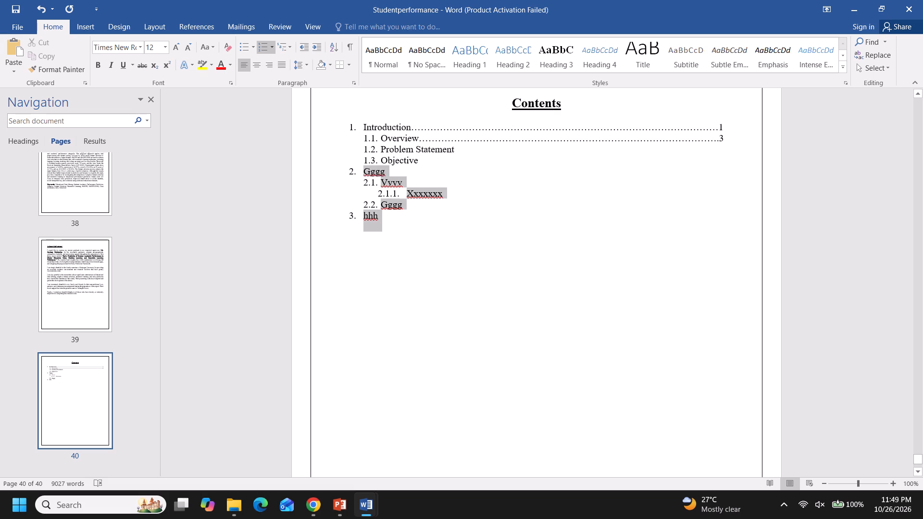
pyautogui.moveTo(400, 210); pyautogui.dragTo(400, 218)
pyautogui.press('BackSpace')
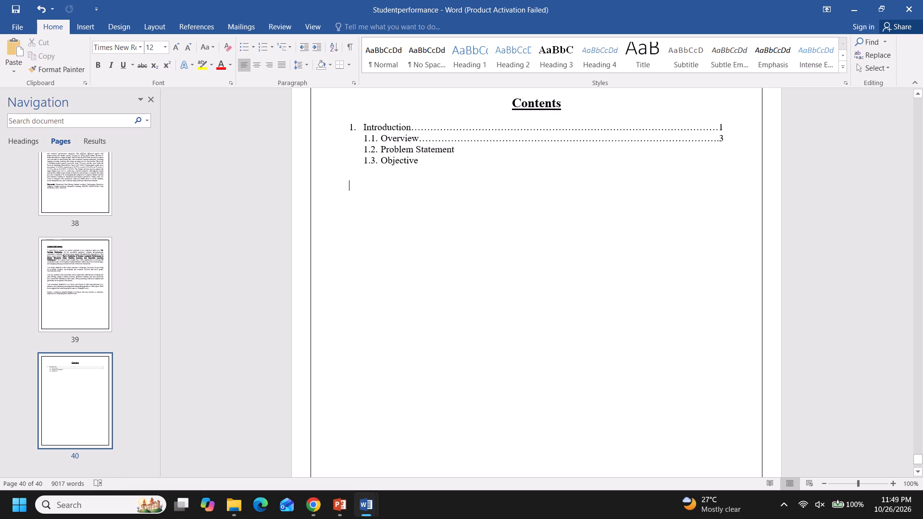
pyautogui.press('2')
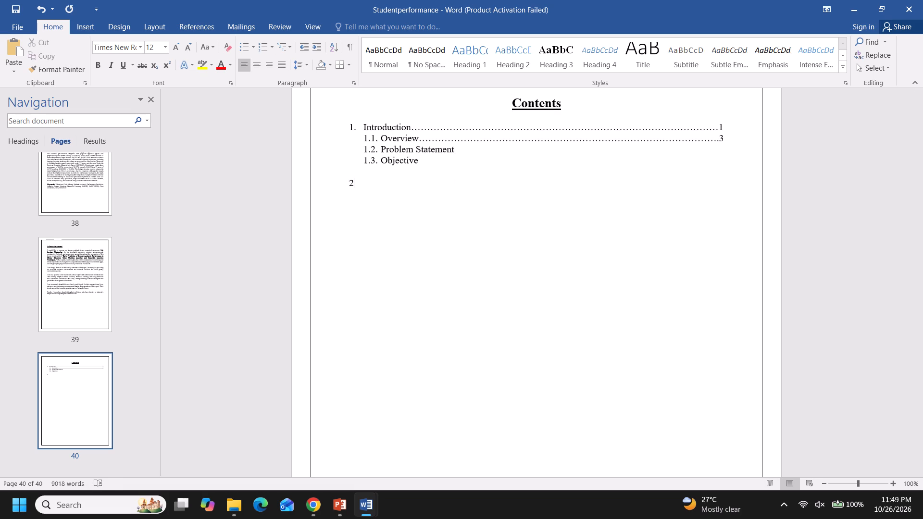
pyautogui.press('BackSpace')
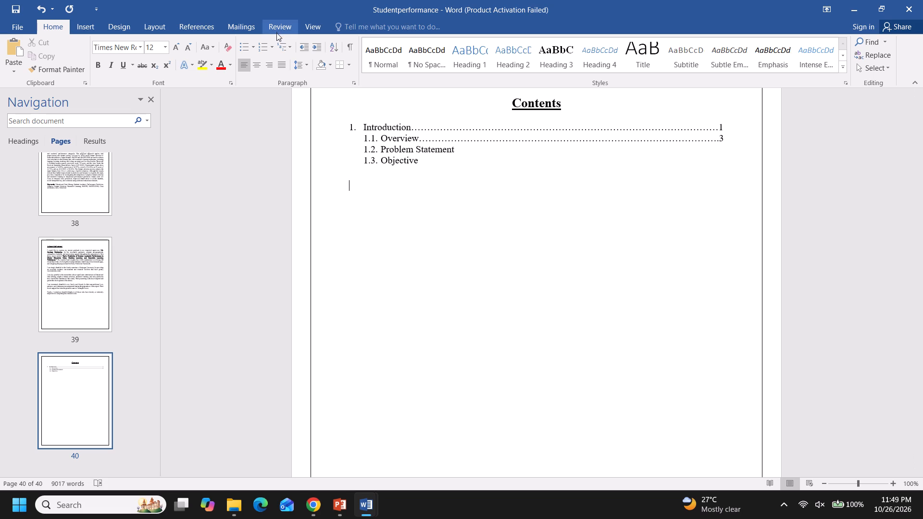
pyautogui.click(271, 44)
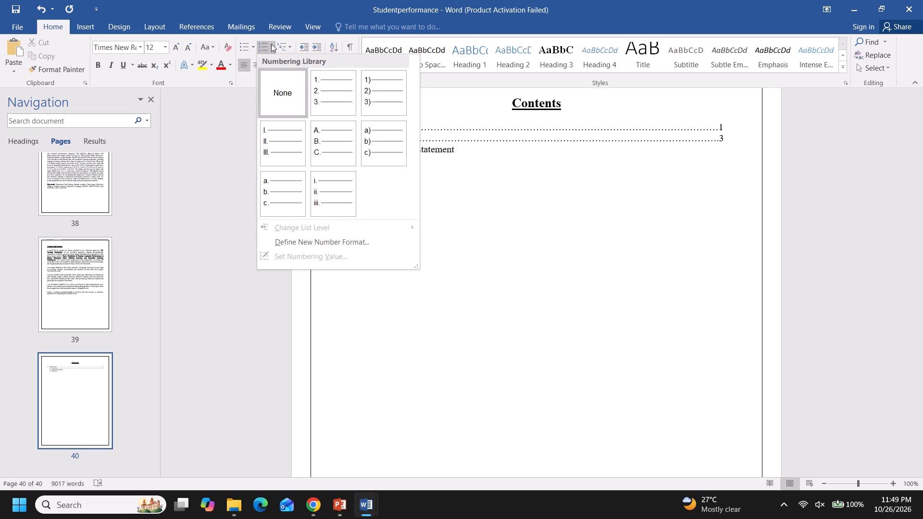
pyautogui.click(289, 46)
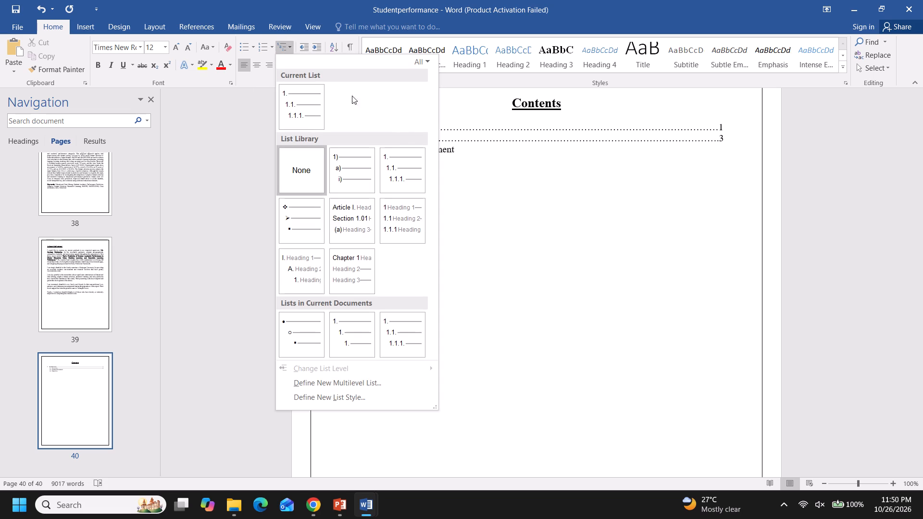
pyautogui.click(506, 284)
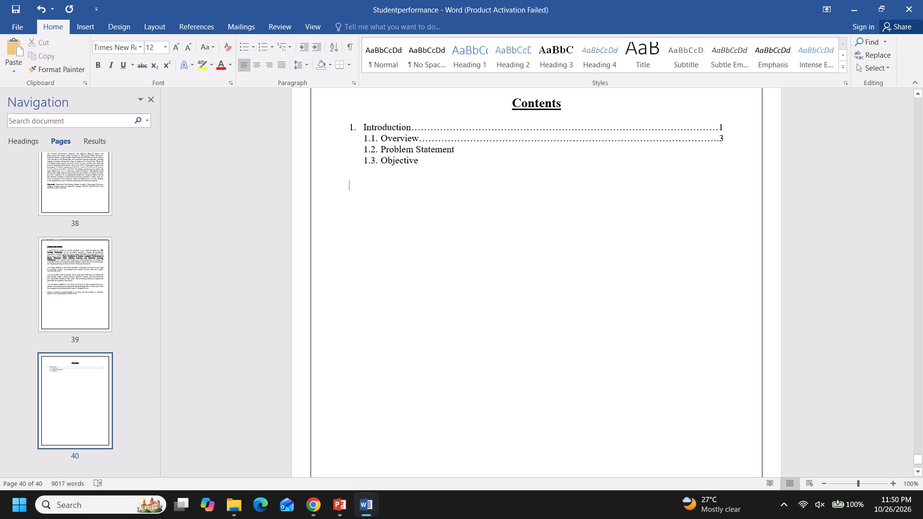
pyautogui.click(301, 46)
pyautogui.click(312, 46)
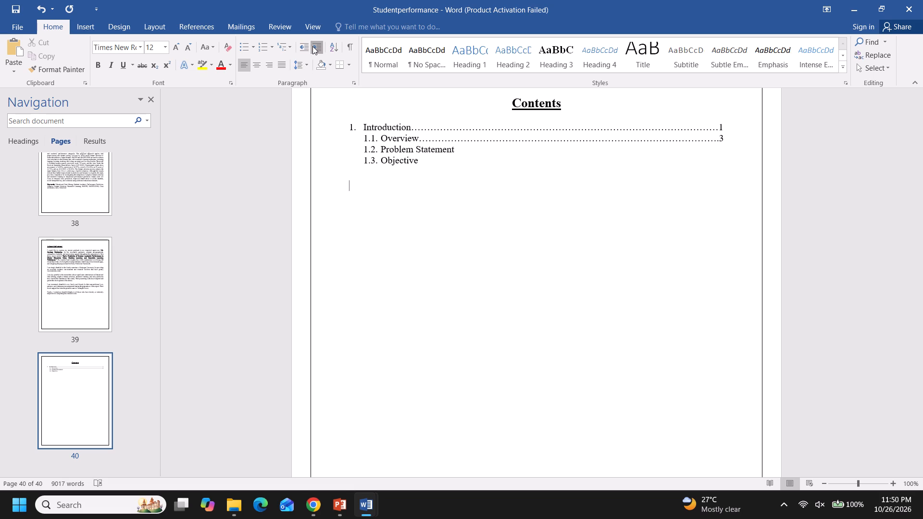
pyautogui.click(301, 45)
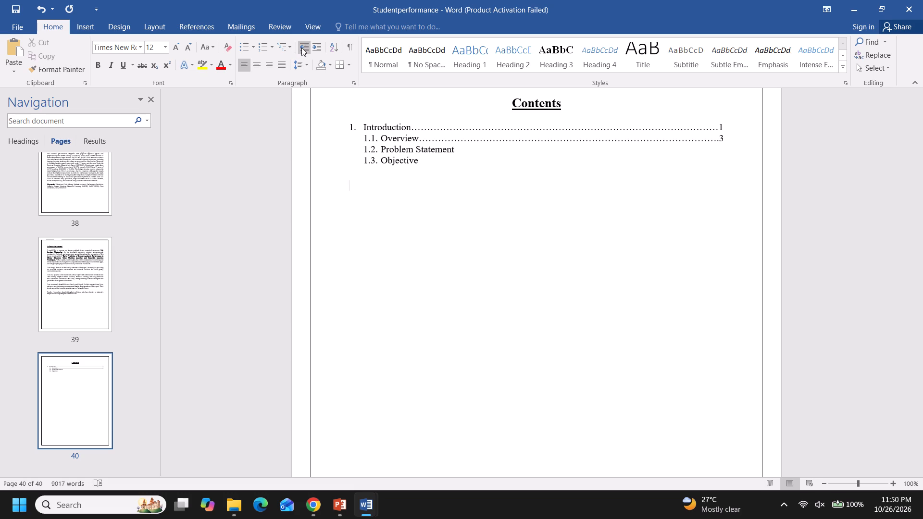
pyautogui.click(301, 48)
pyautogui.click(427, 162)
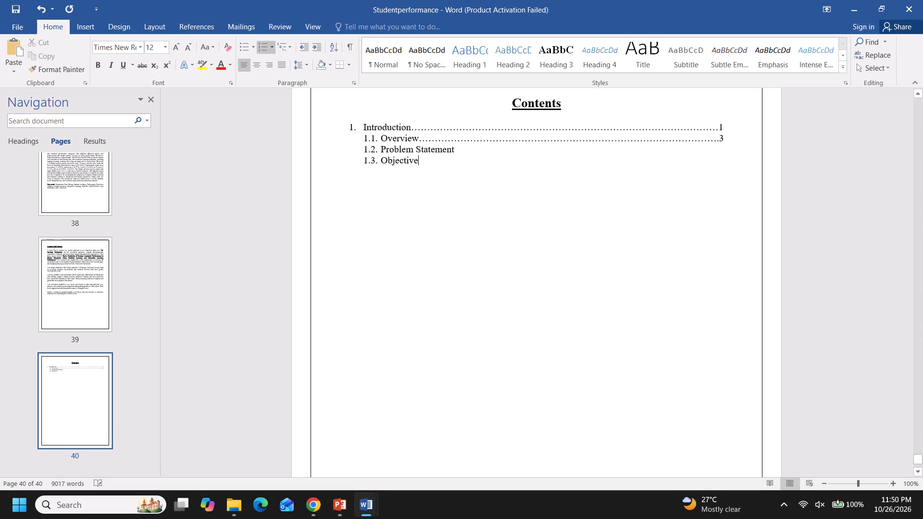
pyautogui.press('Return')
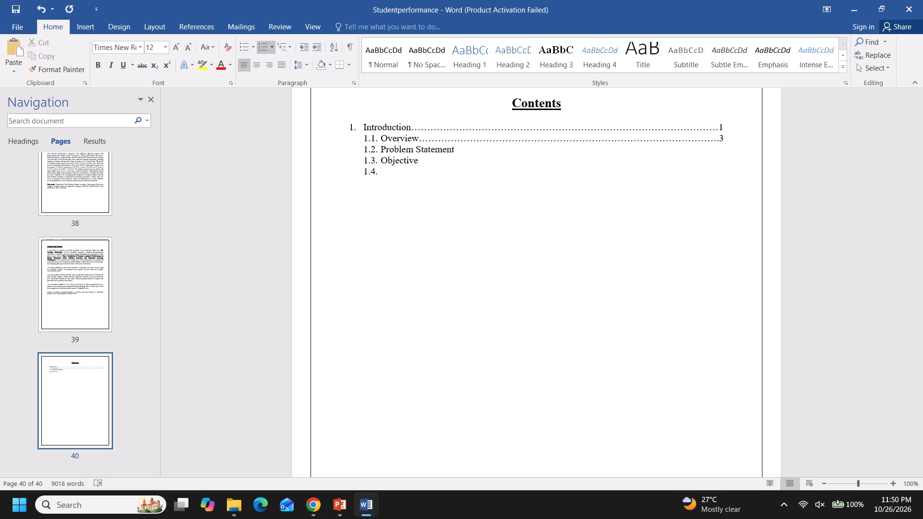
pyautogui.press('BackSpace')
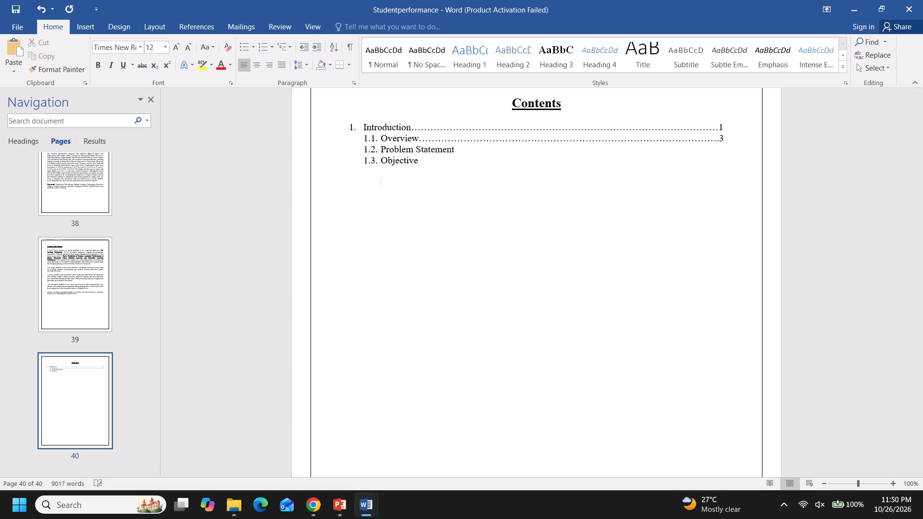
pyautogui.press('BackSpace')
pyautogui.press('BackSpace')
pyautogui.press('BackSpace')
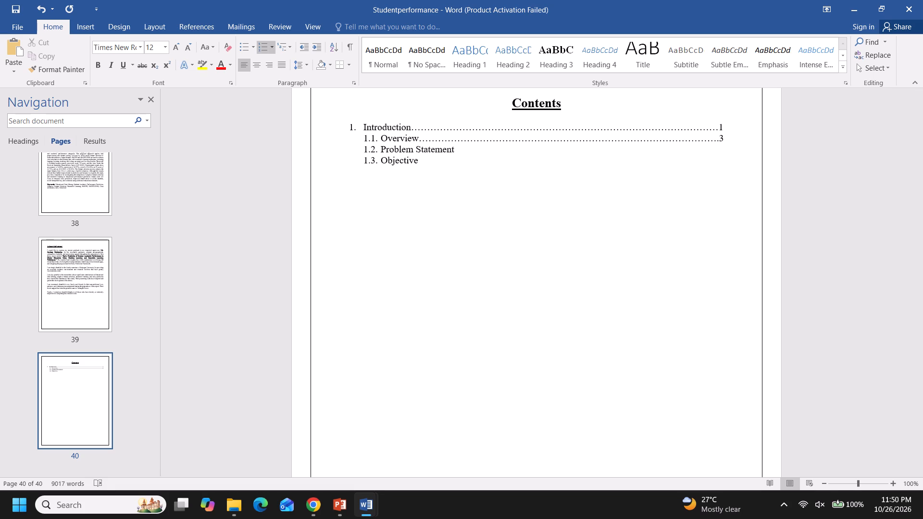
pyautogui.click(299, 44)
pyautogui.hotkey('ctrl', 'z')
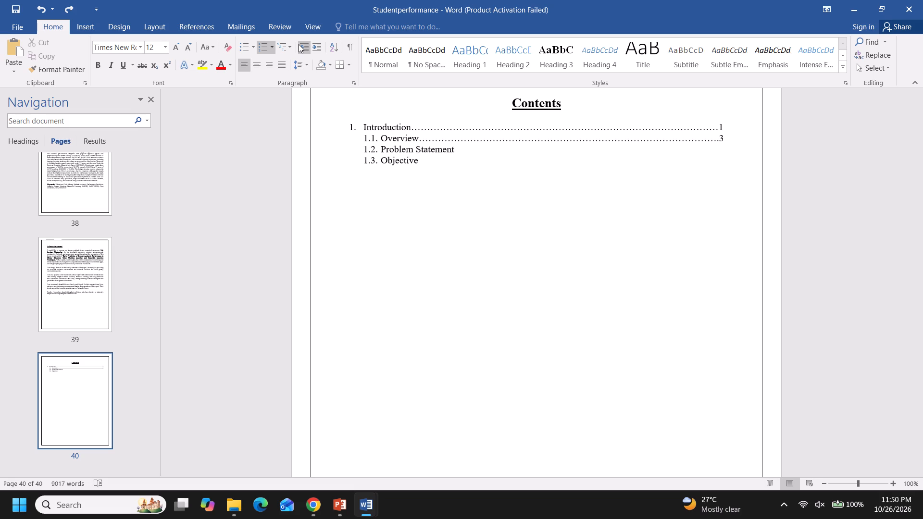
# Add an empty entry after 1.3 Objective in the contents list and promote it to top-level number 2.
pyautogui.press('Return')
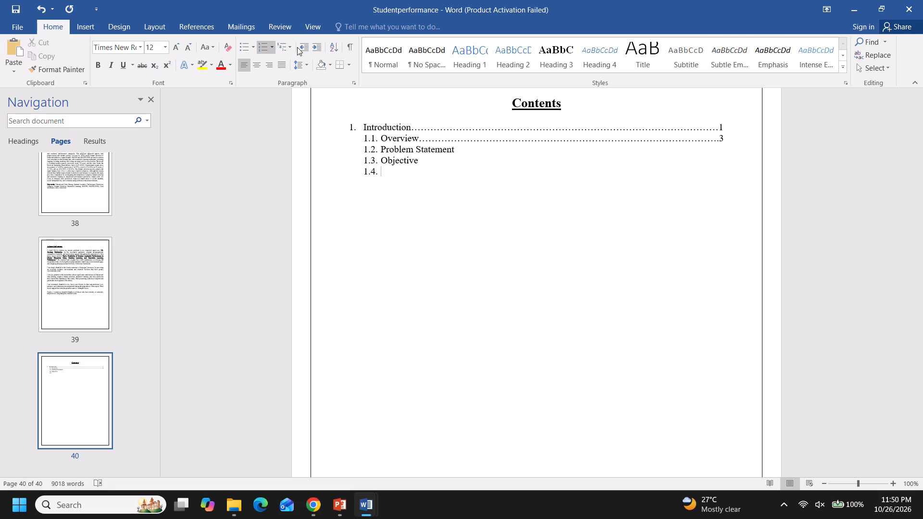
pyautogui.moveTo(297, 48); pyautogui.dragTo(302, 48)
pyautogui.click(302, 48)
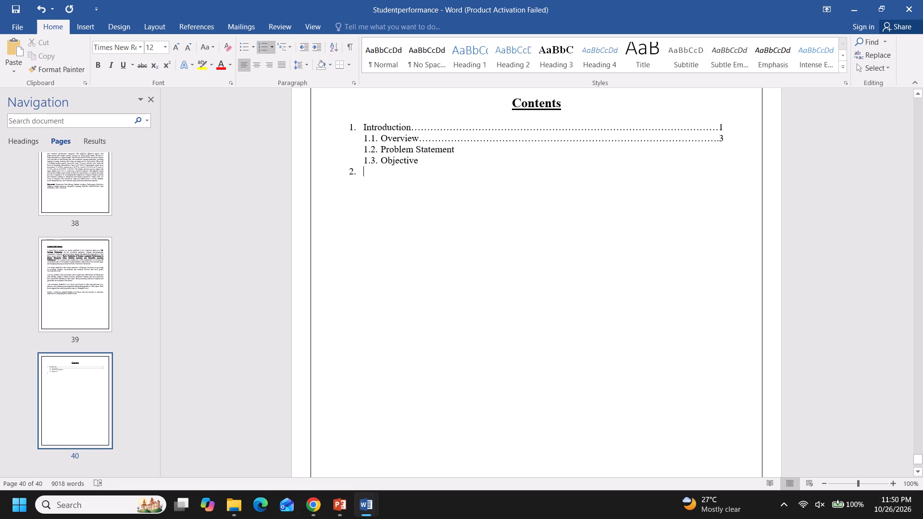
# Go back to the early pages of the report and look for the start of its second chapter.
pyautogui.moveTo(148, 447); pyautogui.dragTo(137, 136)
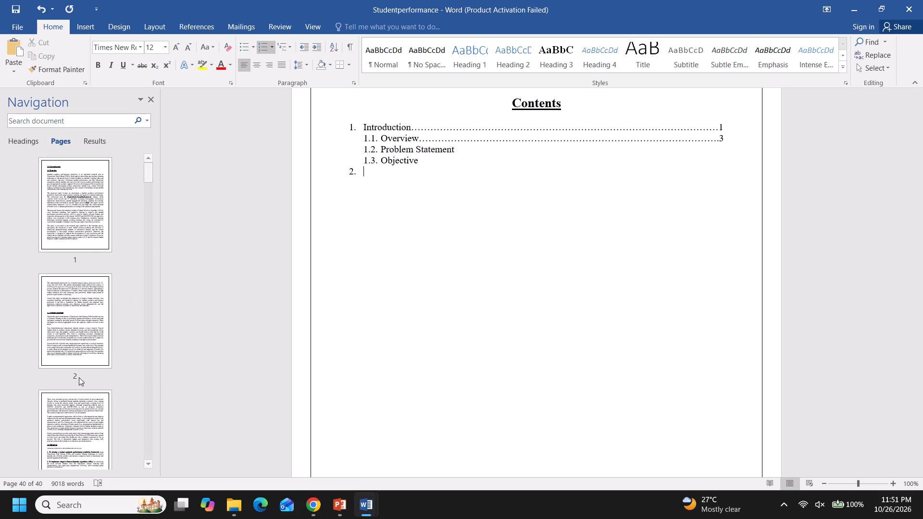
pyautogui.click(68, 322)
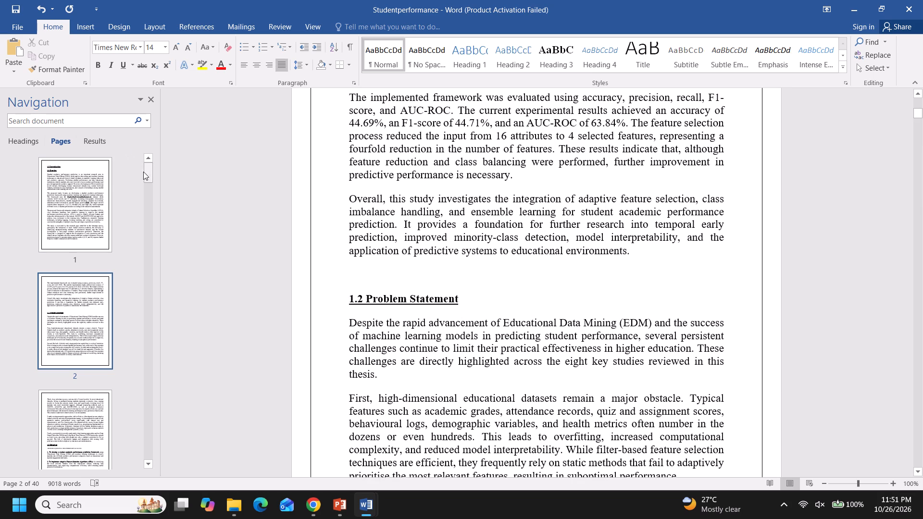
pyautogui.moveTo(148, 173); pyautogui.dragTo(146, 187)
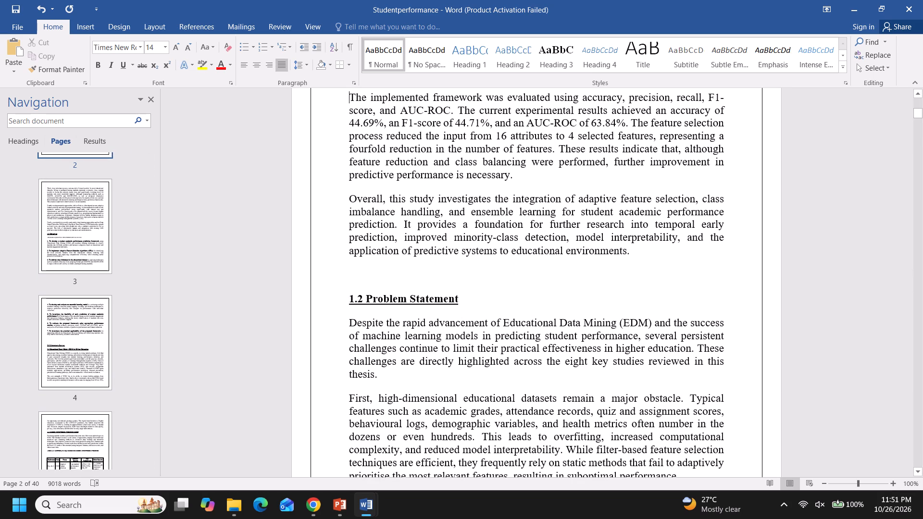
pyautogui.moveTo(919, 116); pyautogui.dragTo(919, 120)
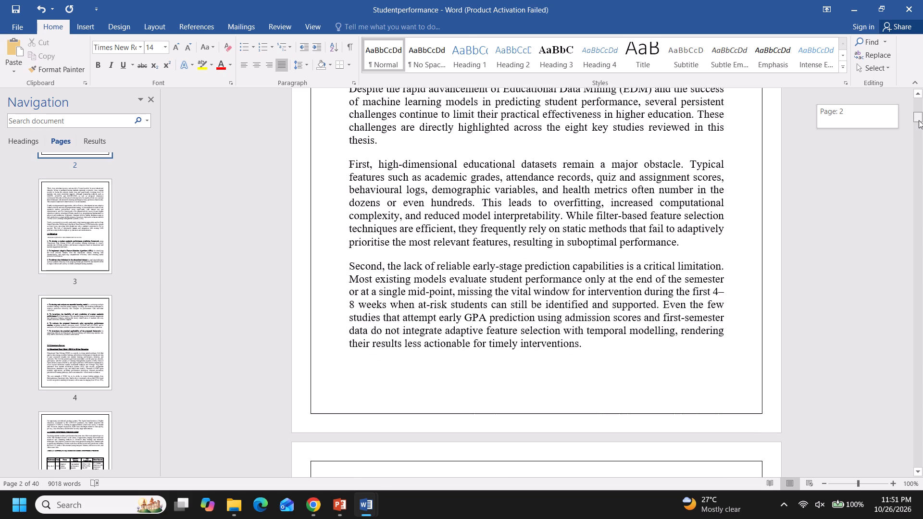
pyautogui.moveTo(919, 120); pyautogui.dragTo(919, 130)
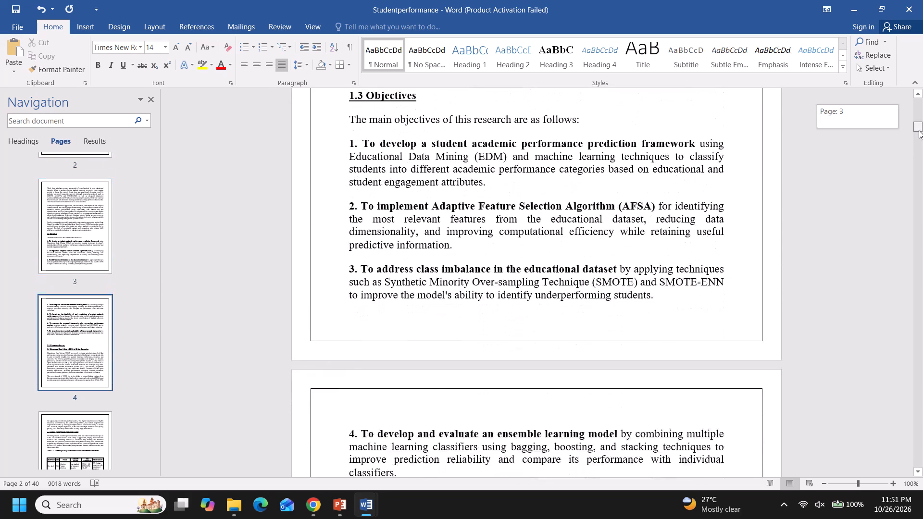
pyautogui.moveTo(919, 130); pyautogui.dragTo(919, 138)
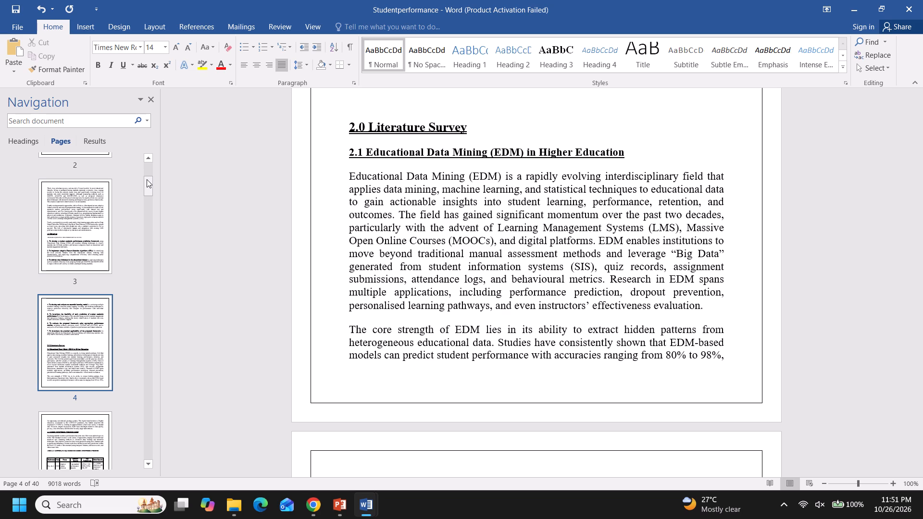
# Look through the Literature Survey chapter for its section headings and the pages they are on.
pyautogui.press('Down')
pyautogui.press('Down')
pyautogui.press('Down')
pyautogui.press('Down')
pyautogui.press('Down')
pyautogui.press('Down')
pyautogui.press('Down')
pyautogui.press('Down')
pyautogui.press('Down')
pyautogui.press('Down')
pyautogui.press('Down')
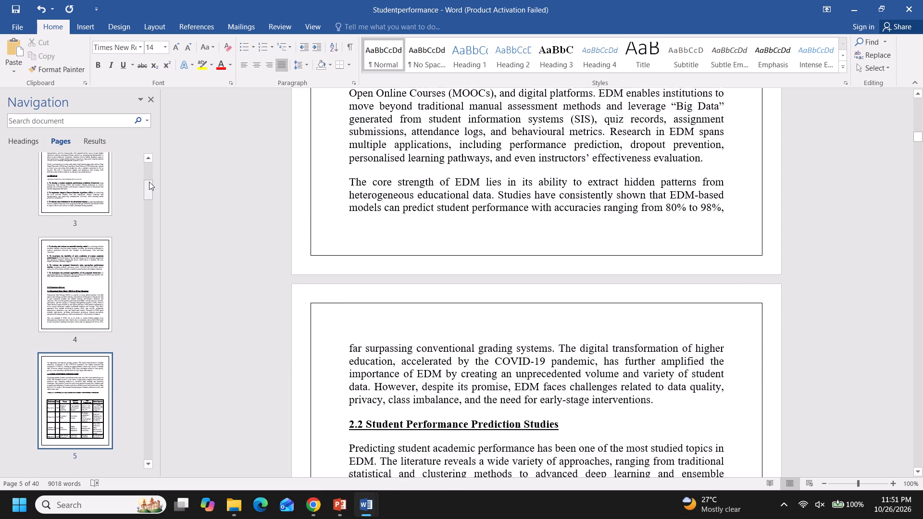
pyautogui.press('Down')
pyautogui.press('Down')
pyautogui.press('Down')
pyautogui.press('Down')
pyautogui.press('Down')
pyautogui.press('Down')
pyautogui.press('Down')
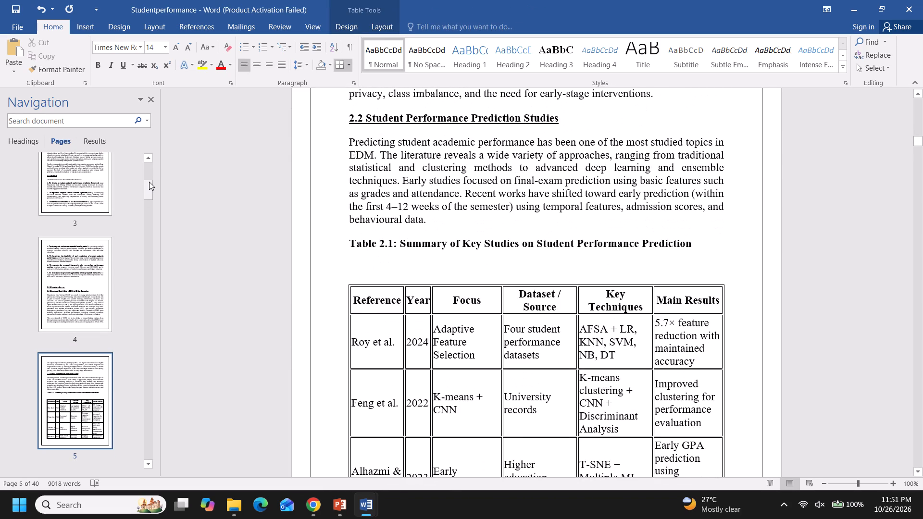
pyautogui.press('Down')
pyautogui.press('Down')
pyautogui.press('Down')
pyautogui.press('Down')
pyautogui.press('Down')
pyautogui.press('Down')
pyautogui.press('Down')
pyautogui.press('Down')
pyautogui.press('Down')
pyautogui.press('Down')
pyautogui.press('Down')
pyautogui.press('Down')
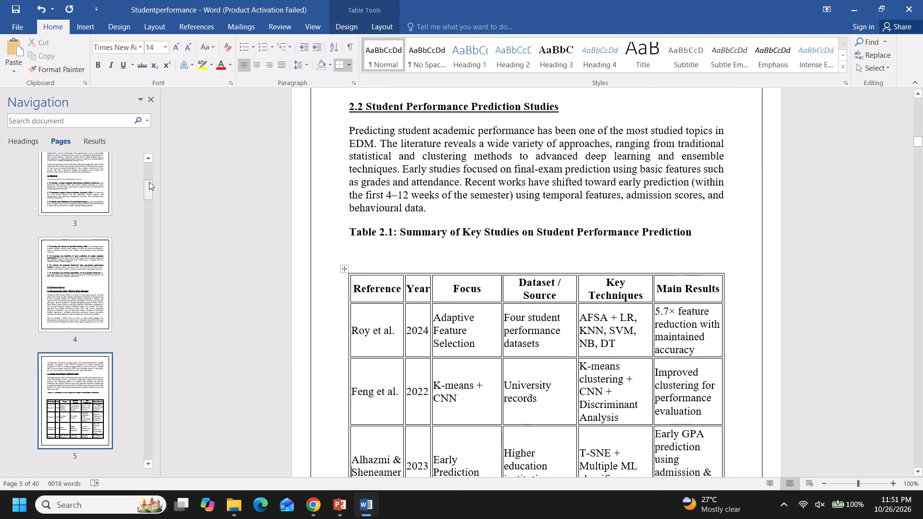
pyautogui.press('Down')
pyautogui.press('Down')
pyautogui.press('Down')
pyautogui.press('Down')
pyautogui.press('Down')
pyautogui.press('Down')
pyautogui.press('Down')
pyautogui.press('Down')
pyautogui.press('Down')
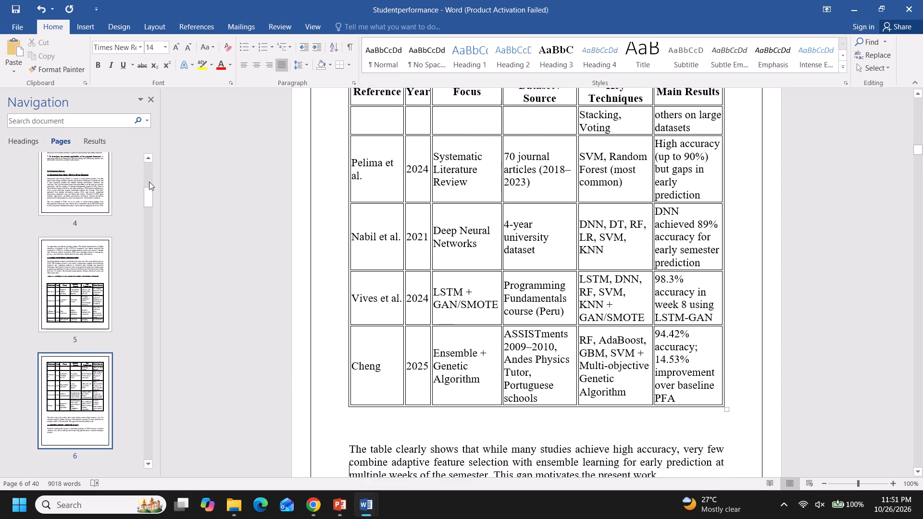
pyautogui.press('Down')
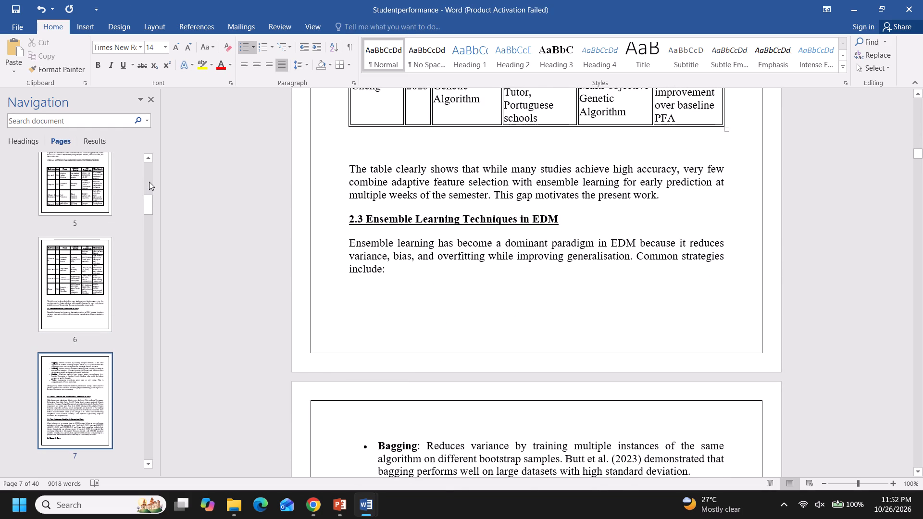
pyautogui.press('Down')
pyautogui.press('Down')
pyautogui.press('Down')
pyautogui.press('Down')
pyautogui.press('Down')
pyautogui.press('Down')
pyautogui.press('Down')
pyautogui.press('Down')
pyautogui.press('Down')
pyautogui.press('Down')
pyautogui.press('Down')
pyautogui.press('Down')
pyautogui.press('Down')
pyautogui.press('Down')
pyautogui.press('Down')
pyautogui.press('Down')
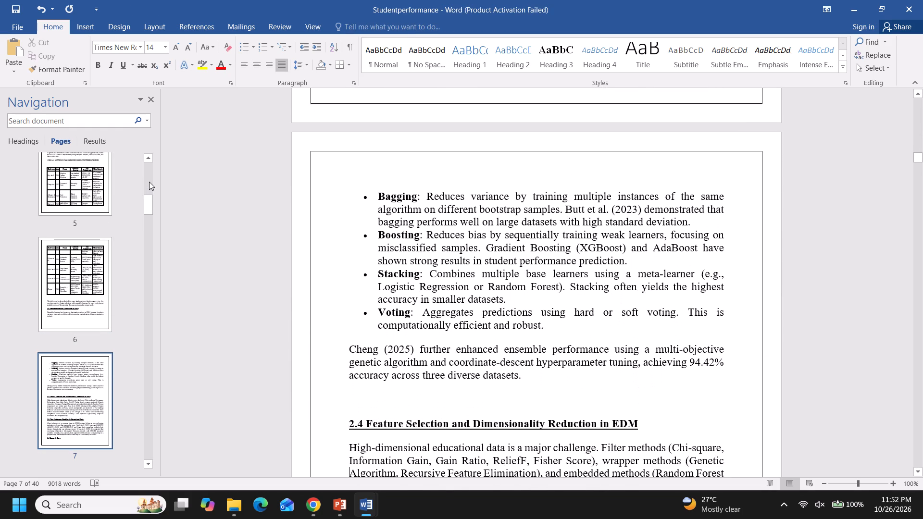
pyautogui.press('Down')
pyautogui.press('Down')
pyautogui.press('Down')
pyautogui.press('Down')
pyautogui.press('Down')
pyautogui.press('Down')
pyautogui.press('Down')
pyautogui.press('Down')
pyautogui.press('Down')
pyautogui.press('Down')
pyautogui.press('Down')
pyautogui.press('Down')
pyautogui.press('Down')
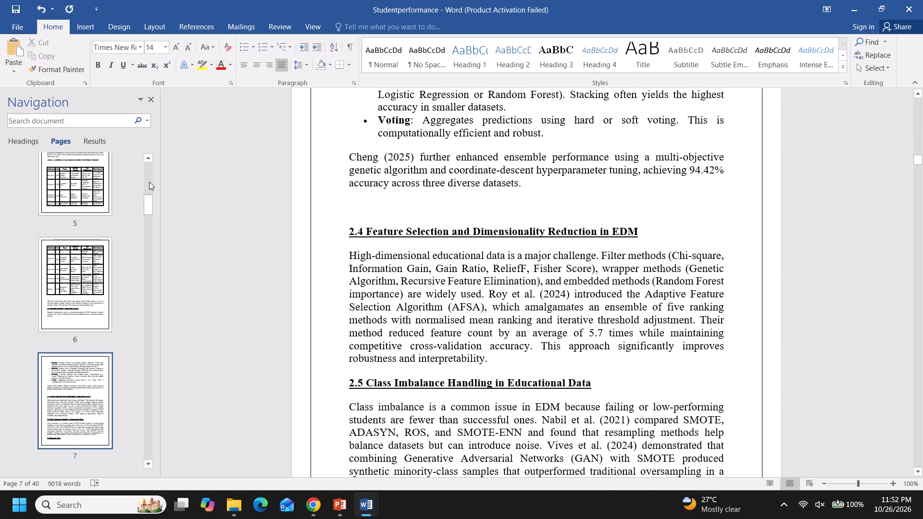
pyautogui.press('Down')
pyautogui.press('Down')
pyautogui.press('Down')
pyautogui.press('Down')
pyautogui.press('Down')
pyautogui.press('Down')
pyautogui.press('Down')
pyautogui.press('Down')
pyautogui.press('Down')
pyautogui.press('Down')
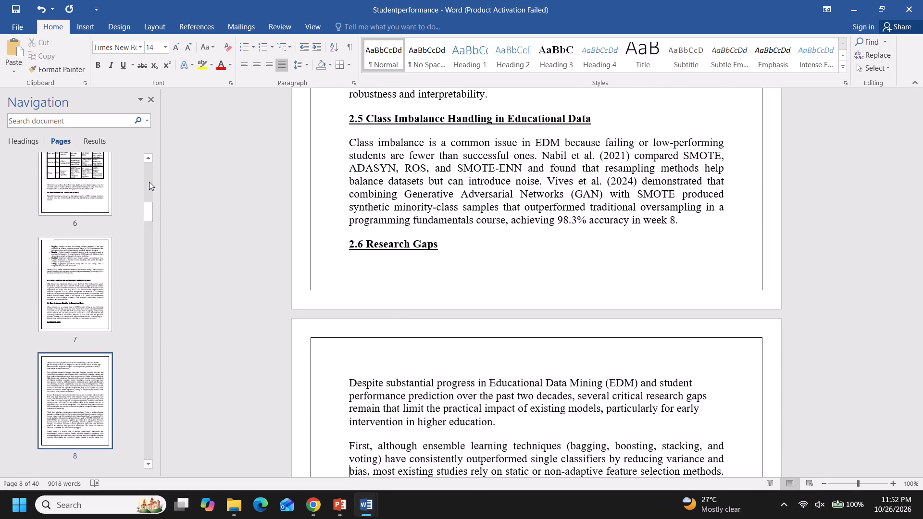
# Recheck the closing section headings of the Literature Survey chapter, from section 2.4 through 2.6, and their pages.
pyautogui.press('Up')
pyautogui.press('Up')
pyautogui.press('Up')
pyautogui.press('Up')
pyautogui.press('Up')
pyautogui.press('Up')
pyautogui.press('Up')
pyautogui.press('Up')
pyautogui.press('Up')
pyautogui.press('Up')
pyautogui.press('Up')
pyautogui.press('Up')
pyautogui.press('Up')
pyautogui.press('Up')
pyautogui.press('Up')
pyautogui.press('Up')
pyautogui.press('Up')
pyautogui.press('Up')
pyautogui.press('Up')
pyautogui.press('Up')
pyautogui.press('Up')
pyautogui.press('Up')
pyautogui.press('Up')
pyautogui.press('Up')
pyautogui.press('Up')
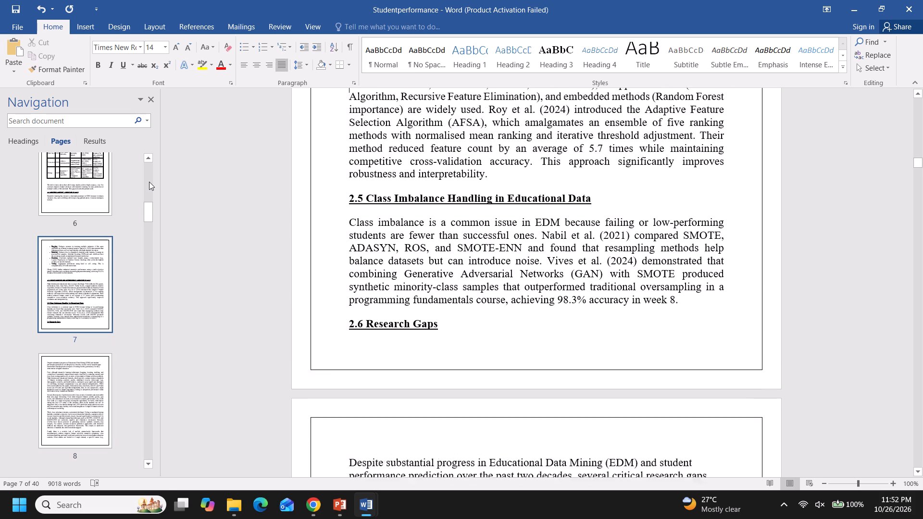
pyautogui.press('Up')
pyautogui.press('Up')
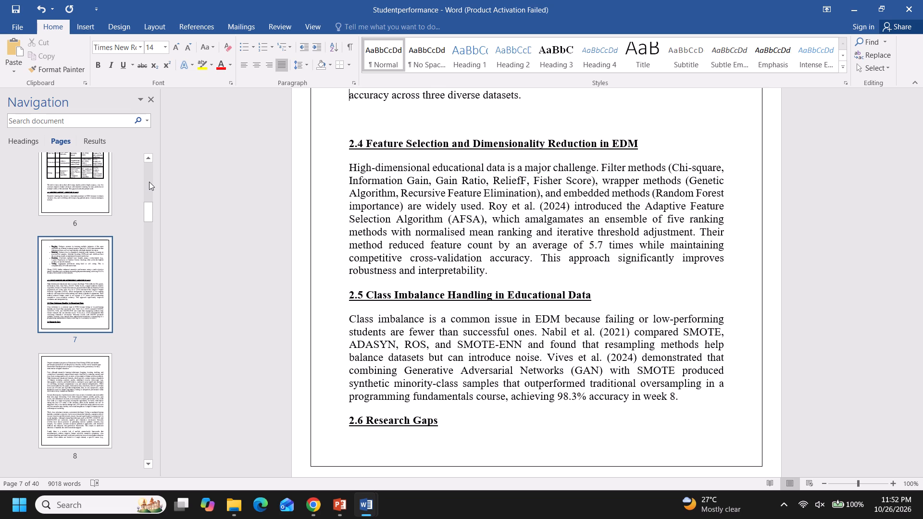
pyautogui.press('Down')
pyautogui.press('Down')
pyautogui.press('Down')
pyautogui.press('Down')
pyautogui.press('Down')
pyautogui.press('Down')
pyautogui.press('Down')
pyautogui.press('Down')
pyautogui.press('Down')
pyautogui.press('Down')
pyautogui.press('Down')
pyautogui.press('Down')
pyautogui.press('Down')
pyautogui.press('Down')
pyautogui.press('Down')
pyautogui.press('Down')
pyautogui.press('Down')
pyautogui.press('Down')
pyautogui.press('Down')
pyautogui.press('Down')
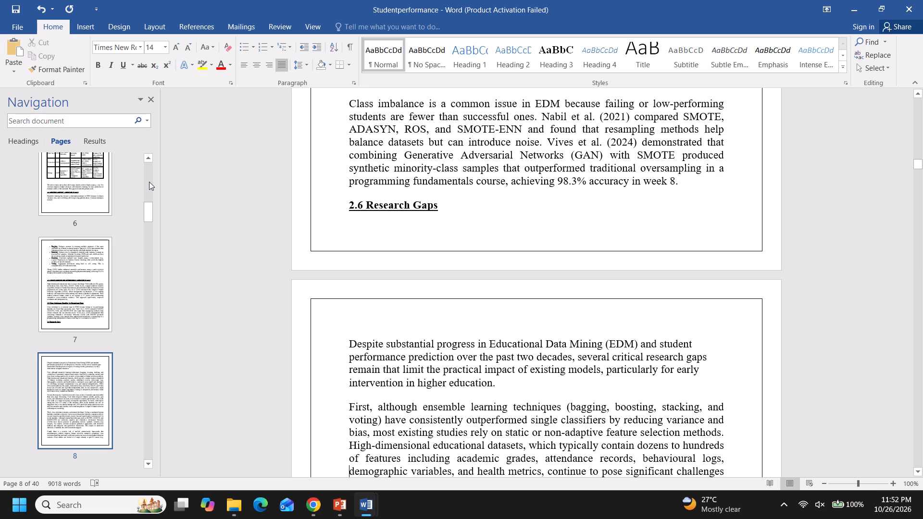
# Read on past section 2.6 Research Gaps to look for the start of the report's third chapter.
pyautogui.press('Down')
pyautogui.press('Down')
pyautogui.press('Down')
pyautogui.press('Down')
pyautogui.press('Down')
pyautogui.press('Down')
pyautogui.press('Down')
pyautogui.press('Down')
pyautogui.press('Down')
pyautogui.press('Down')
pyautogui.press('Down')
pyautogui.press('Down')
pyautogui.press('Down')
pyautogui.press('Down')
pyautogui.press('Down')
pyautogui.press('Down')
pyautogui.press('Down')
pyautogui.press('Down')
pyautogui.press('Down')
pyautogui.press('Down')
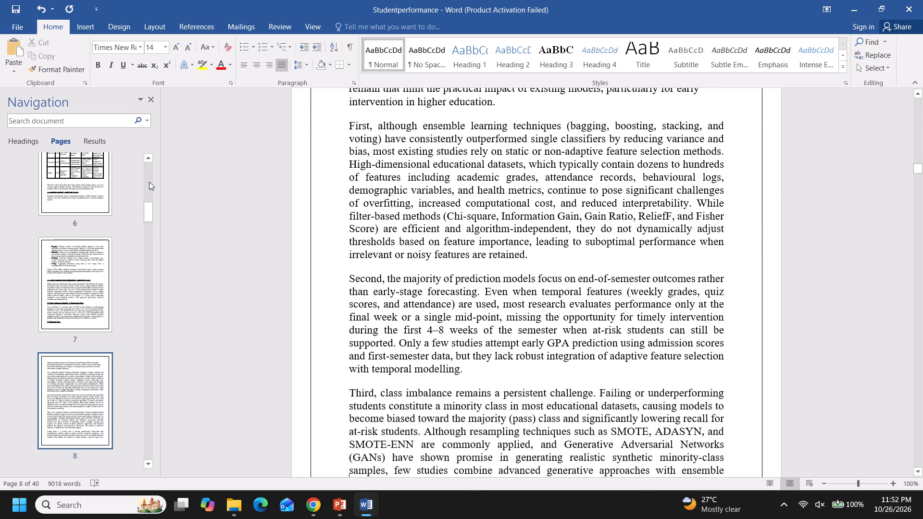
pyautogui.press('Down')
pyautogui.press('Down')
pyautogui.press('Down')
pyautogui.press('Down')
pyautogui.press('Down')
pyautogui.press('Down')
pyautogui.press('Down')
pyautogui.press('Down')
pyautogui.press('Down')
pyautogui.press('Down')
pyautogui.press('Down')
pyautogui.press('Down')
pyautogui.press('Down')
pyautogui.press('Down')
pyautogui.press('Down')
pyautogui.press('Down')
pyautogui.press('Down')
pyautogui.press('Down')
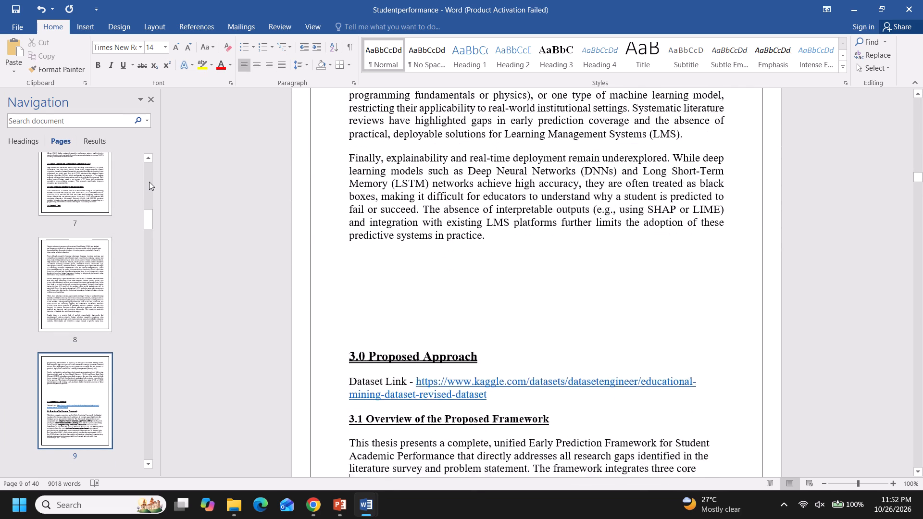
pyautogui.press('Down')
pyautogui.press('Down')
pyautogui.press('Down')
pyautogui.press('Down')
pyautogui.press('Down')
pyautogui.press('Down')
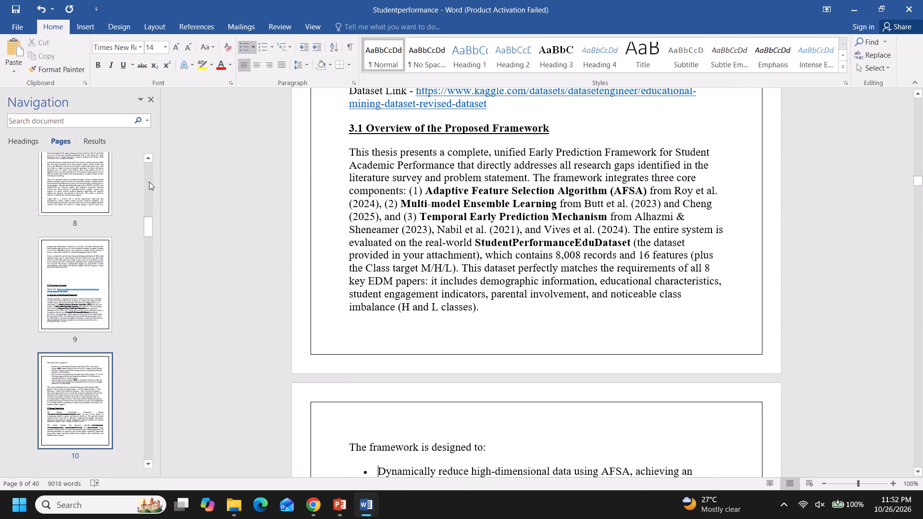
# Go back to the 3.0 Proposed Approach heading and check its first section heading and page.
pyautogui.press('Up')
pyautogui.press('Up')
pyautogui.press('Up')
pyautogui.press('Up')
pyautogui.press('Up')
pyautogui.press('Up')
pyautogui.press('Up')
pyautogui.press('Up')
pyautogui.press('Up')
pyautogui.press('Up')
pyautogui.press('Up')
pyautogui.press('Up')
pyautogui.press('Up')
pyautogui.press('Up')
pyautogui.press('Up')
pyautogui.press('Up')
pyautogui.press('Up')
pyautogui.press('Up')
pyautogui.press('Up')
pyautogui.press('Up')
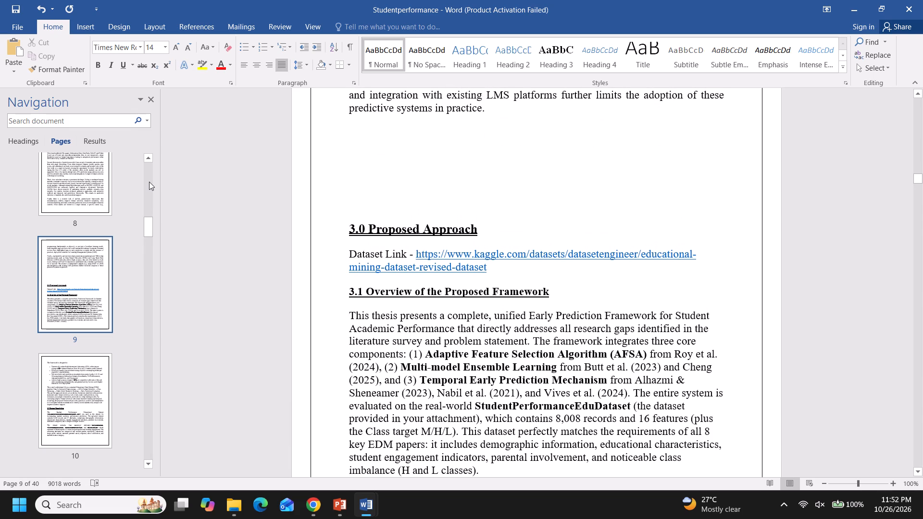
# Look through the Proposed Approach chapter after section 3.1 for its further section and subsection headings and their pages.
pyautogui.press('Down')
pyautogui.press('Down')
pyautogui.press('Down')
pyautogui.press('Down')
pyautogui.press('Down')
pyautogui.press('Down')
pyautogui.press('Down')
pyautogui.press('Down')
pyautogui.press('Down')
pyautogui.press('Down')
pyautogui.press('Down')
pyautogui.press('Down')
pyautogui.press('Down')
pyautogui.press('Down')
pyautogui.press('Down')
pyautogui.press('Down')
pyautogui.press('Down')
pyautogui.press('Down')
pyautogui.press('Down')
pyautogui.press('Down')
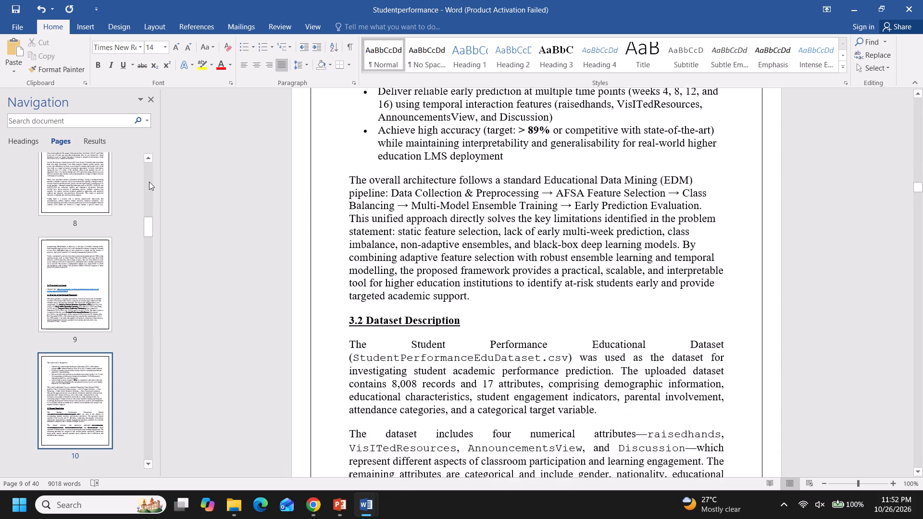
pyautogui.press('Down')
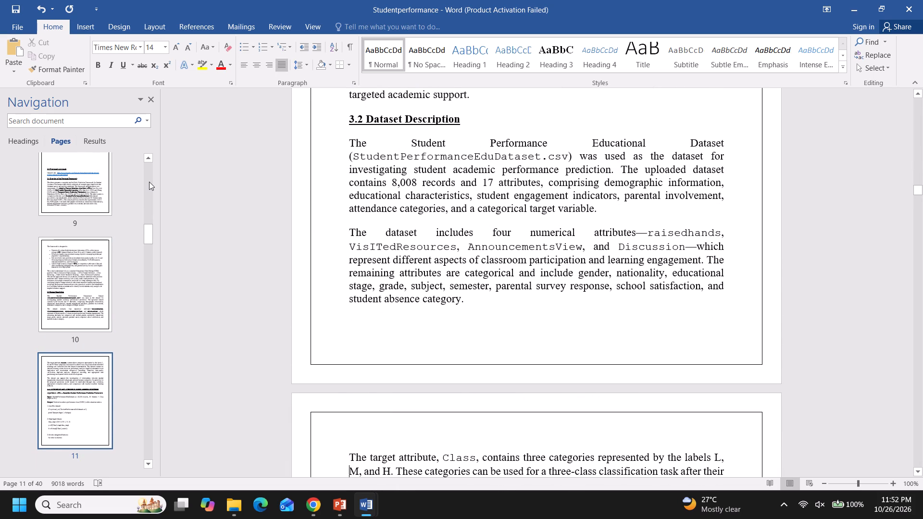
pyautogui.press('Down')
pyautogui.press('Down')
pyautogui.press('Down')
pyautogui.press('Down')
pyautogui.press('Down')
pyautogui.press('Down')
pyautogui.press('Down')
pyautogui.press('Down')
pyautogui.press('Down')
pyautogui.press('Down')
pyautogui.press('Down')
pyautogui.press('Down')
pyautogui.press('Down')
pyautogui.press('Down')
pyautogui.press('Down')
pyautogui.press('Down')
pyautogui.press('Down')
pyautogui.press('Down')
pyautogui.press('Down')
pyautogui.press('Down')
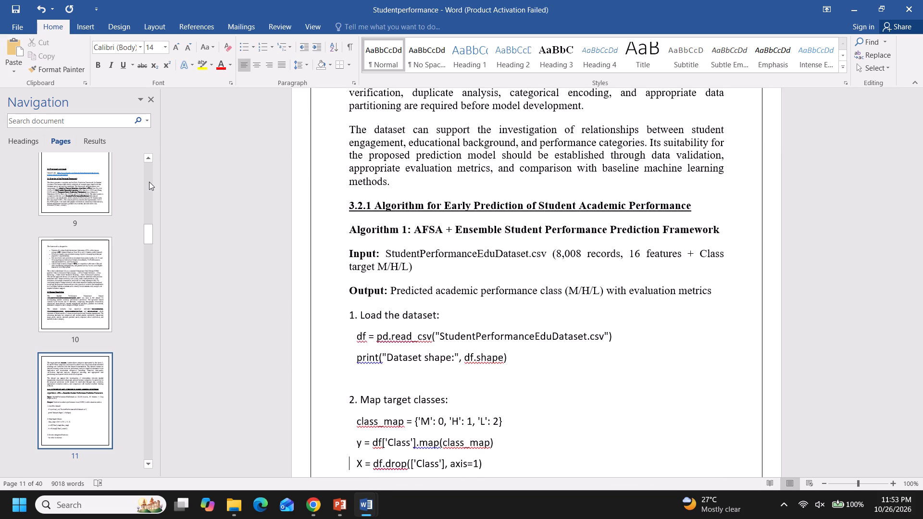
pyautogui.press('Down')
pyautogui.press('Down')
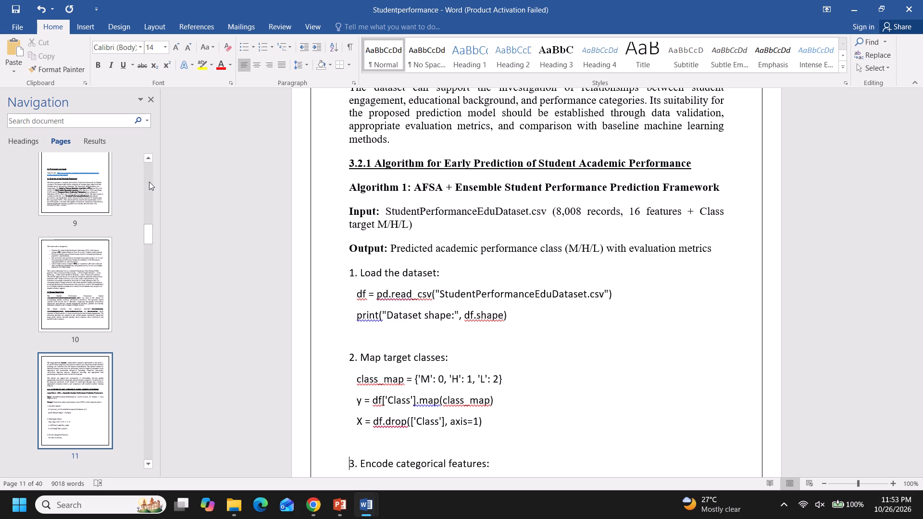
# Read past the algorithm listing in section 3.2.1 to find the following section heading and its page.
pyautogui.press('Down')
pyautogui.press('Down')
pyautogui.press('Down')
pyautogui.press('Down')
pyautogui.press('Down')
pyautogui.press('Down')
pyautogui.press('Down')
pyautogui.press('Down')
pyautogui.press('Down')
pyautogui.press('Down')
pyautogui.press('Down')
pyautogui.press('Down')
pyautogui.press('Down')
pyautogui.press('Down')
pyautogui.press('Down')
pyautogui.press('Down')
pyautogui.press('Down')
pyautogui.press('Down')
pyautogui.press('Down')
pyautogui.press('Down')
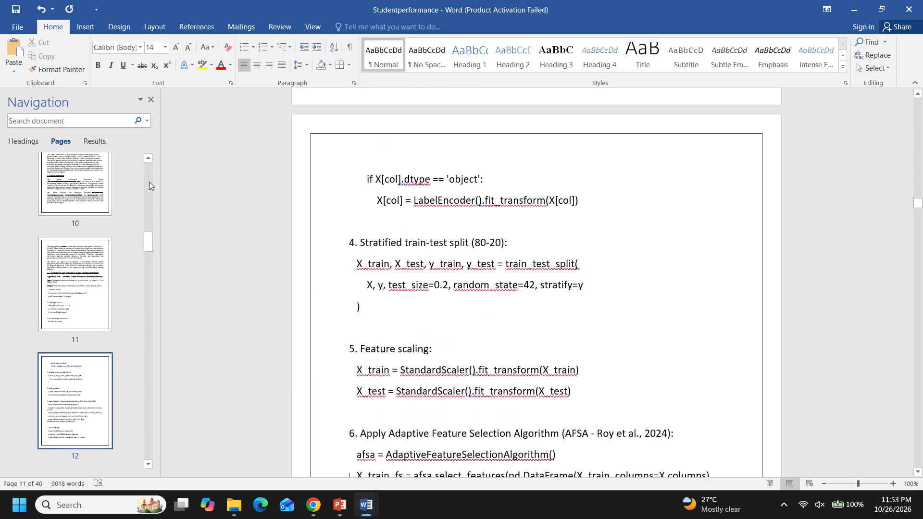
pyautogui.press('Down')
pyautogui.press('Down')
pyautogui.press('Down')
pyautogui.press('Down')
pyautogui.press('Down')
pyautogui.press('Down')
pyautogui.press('Down')
pyautogui.press('Down')
pyautogui.press('Down')
pyautogui.press('Down')
pyautogui.press('Down')
pyautogui.press('Down')
pyautogui.press('Down')
pyautogui.press('Down')
pyautogui.press('Down')
pyautogui.press('Down')
pyautogui.press('Down')
pyautogui.press('Down')
pyautogui.press('Down')
pyautogui.press('Down')
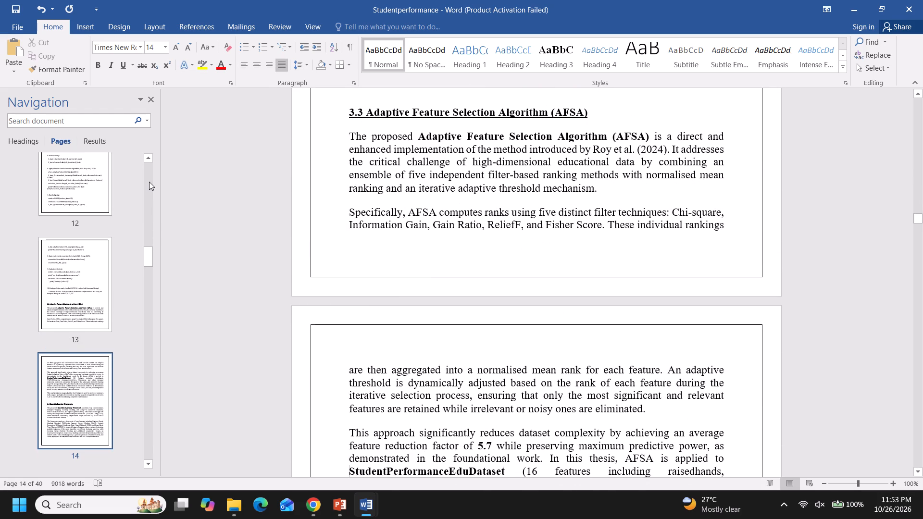
# Look through section 3.3 Adaptive Feature Selection Algorithm (AFSA) for any subsections and the following section heading with its page.
pyautogui.press('Down')
pyautogui.press('Down')
pyautogui.press('Down')
pyautogui.press('Down')
pyautogui.press('Down')
pyautogui.press('Down')
pyautogui.press('Down')
pyautogui.press('Down')
pyautogui.press('Down')
pyautogui.press('Down')
pyautogui.press('Down')
pyautogui.press('Down')
pyautogui.press('Down')
pyautogui.press('Down')
pyautogui.press('Down')
pyautogui.press('Down')
pyautogui.press('Down')
pyautogui.press('Down')
pyautogui.press('Down')
pyautogui.press('Down')
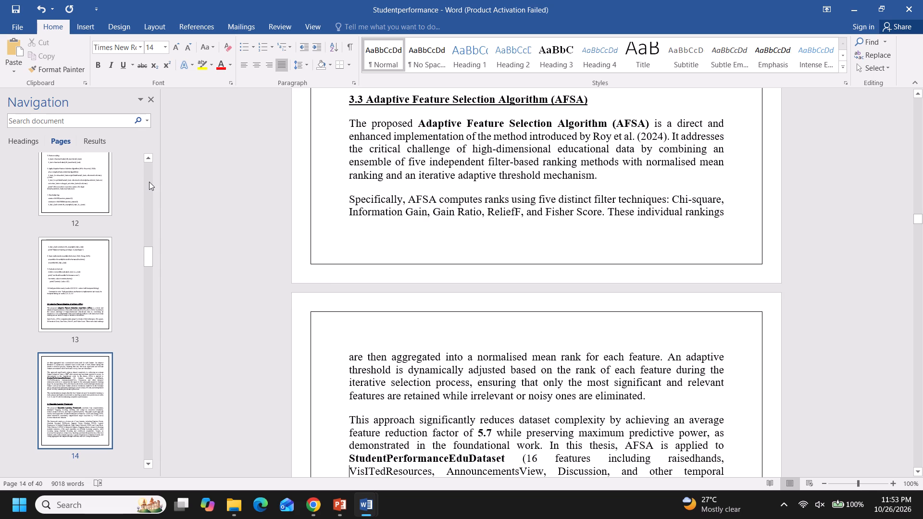
pyautogui.press('Down')
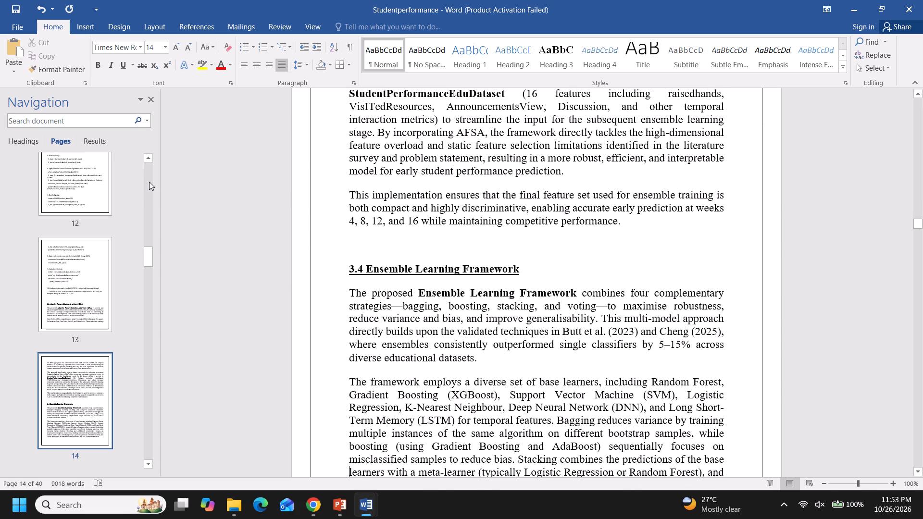
pyautogui.press('Down')
pyautogui.press('Down')
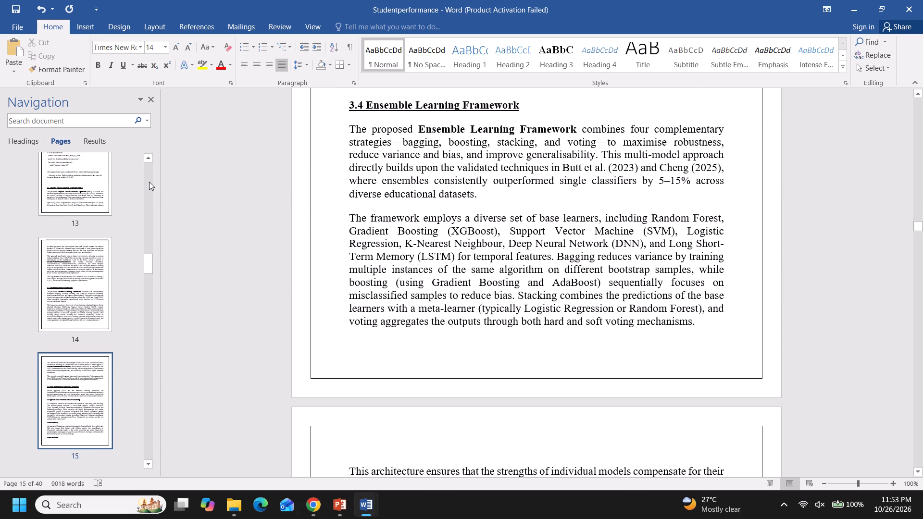
# Look past the text of section 3.4 Ensemble Learning Framework for the following section heading and its page.
pyautogui.press('Down')
pyautogui.press('Down')
pyautogui.press('Down')
pyautogui.press('Down')
pyautogui.press('Down')
pyautogui.press('Down')
pyautogui.press('Down')
pyautogui.press('Down')
pyautogui.press('Down')
pyautogui.press('Down')
pyautogui.press('Down')
pyautogui.press('Down')
pyautogui.press('Down')
pyautogui.press('Down')
pyautogui.press('Down')
pyautogui.press('Down')
pyautogui.press('Down')
pyautogui.press('Down')
pyautogui.press('Down')
pyautogui.press('Down')
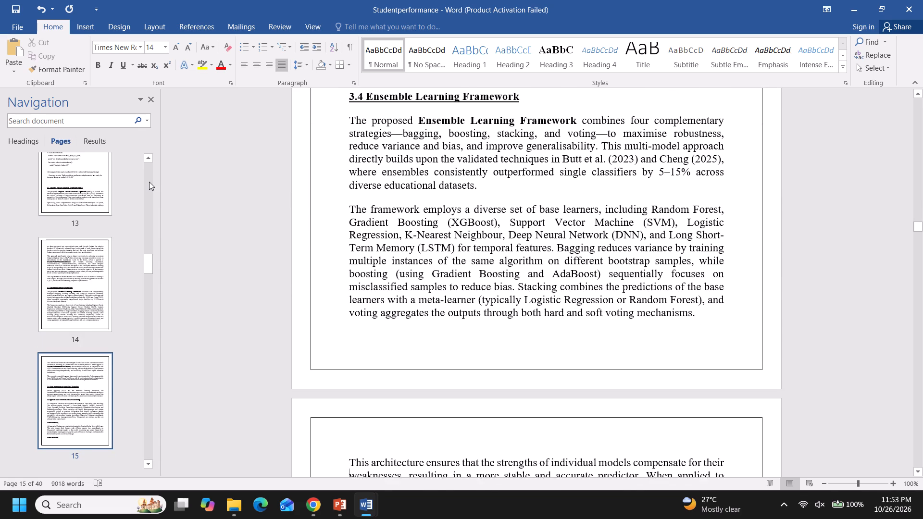
pyautogui.press('Down')
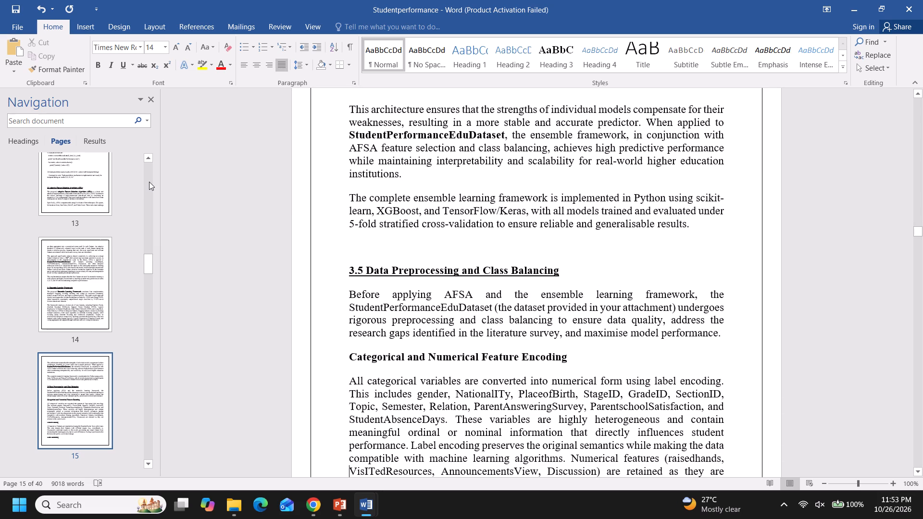
pyautogui.press('Down')
pyautogui.press('Down')
pyautogui.press('Down')
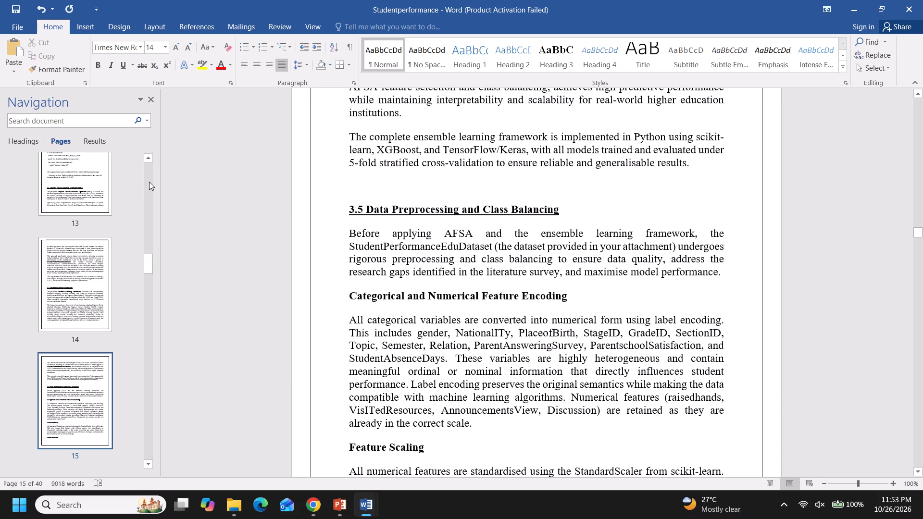
# Look through section 3.5 Data Preprocessing and Class Balancing for its subheadings and the start of the following section.
pyautogui.press('Down')
pyautogui.press('Down')
pyautogui.press('Down')
pyautogui.press('Down')
pyautogui.press('Down')
pyautogui.press('Down')
pyautogui.press('Down')
pyautogui.press('Down')
pyautogui.press('Down')
pyautogui.press('Down')
pyautogui.press('Down')
pyautogui.press('Down')
pyautogui.press('Down')
pyautogui.press('Down')
pyautogui.press('Down')
pyautogui.press('Down')
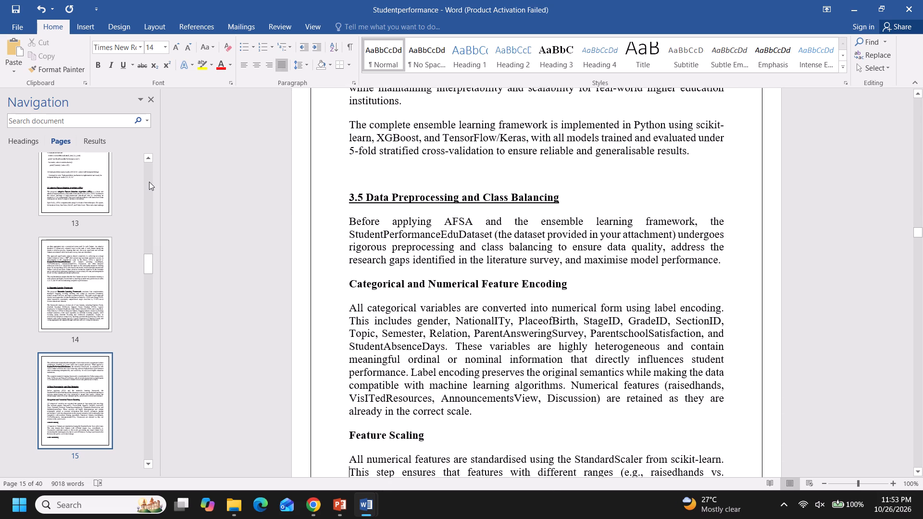
pyautogui.press('Down')
pyautogui.press('Down')
pyautogui.press('Down')
pyautogui.press('Down')
pyautogui.press('Down')
pyautogui.press('Down')
pyautogui.press('Down')
pyautogui.press('Down')
pyautogui.press('Down')
pyautogui.press('Down')
pyautogui.press('Down')
pyautogui.press('Down')
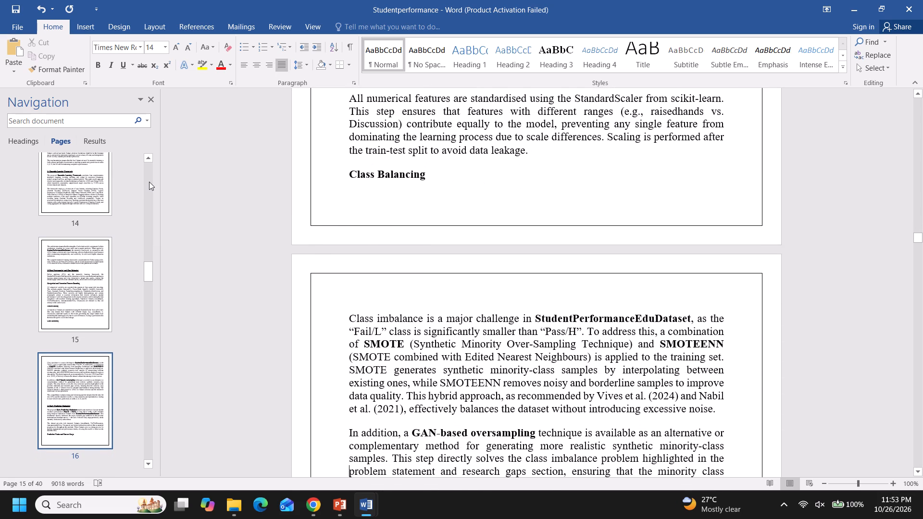
pyautogui.press('Down')
pyautogui.press('Down')
pyautogui.press('Down')
pyautogui.press('Down')
pyautogui.press('Down')
pyautogui.press('Down')
pyautogui.press('Down')
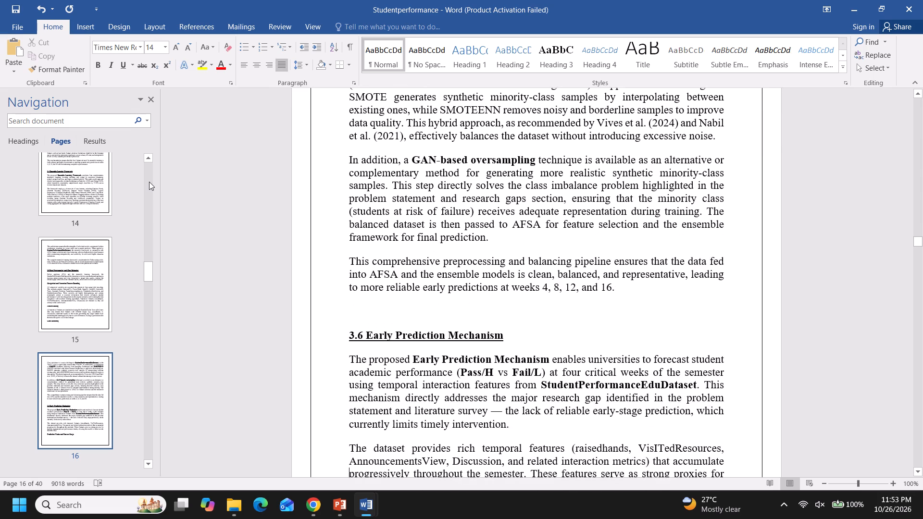
# Look through section 3.6 Early Prediction Mechanism for its subheadings and the following section heading with its page.
pyautogui.press('Down')
pyautogui.press('Down')
pyautogui.press('Down')
pyautogui.press('Down')
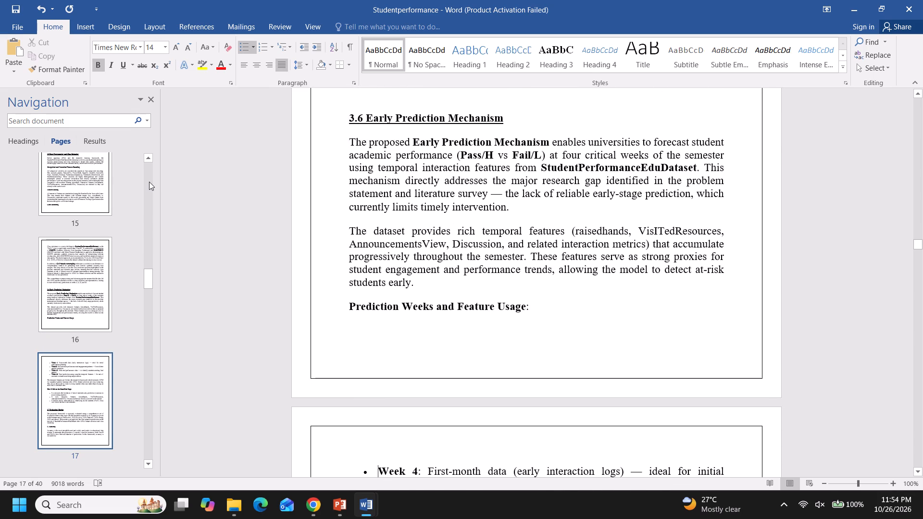
pyautogui.press('Down')
pyautogui.press('Down')
pyautogui.press('Down')
pyautogui.press('Down')
pyautogui.press('Down')
pyautogui.press('Down')
pyautogui.press('Down')
pyautogui.press('Down')
pyautogui.press('Down')
pyautogui.press('Down')
pyautogui.press('Down')
pyautogui.press('Down')
pyautogui.press('Down')
pyautogui.press('Down')
pyautogui.press('Down')
pyautogui.press('Down')
pyautogui.press('Down')
pyautogui.press('Down')
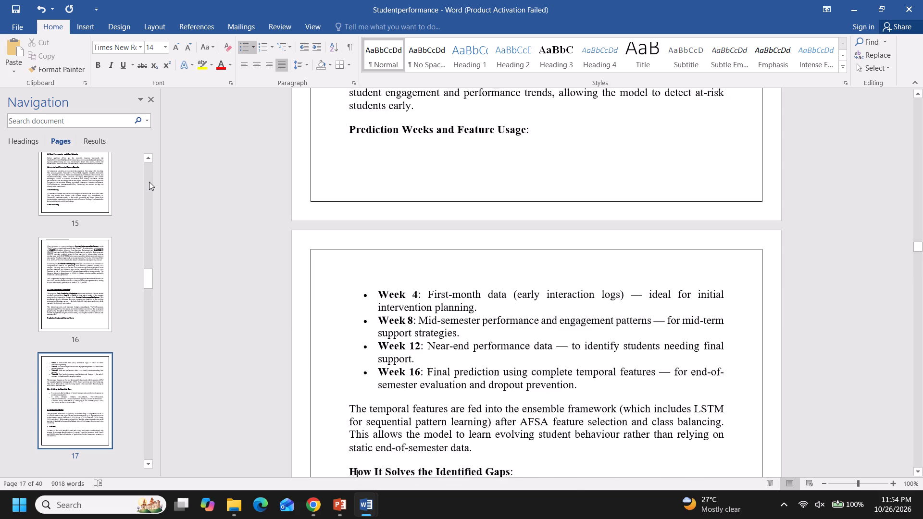
pyautogui.press('Down')
pyautogui.press('Down')
pyautogui.press('Down')
pyautogui.press('Down')
pyautogui.press('Down')
pyautogui.press('Down')
pyautogui.press('Down')
pyautogui.press('Down')
pyautogui.press('Down')
pyautogui.press('Down')
pyautogui.press('Down')
pyautogui.press('Down')
pyautogui.press('Down')
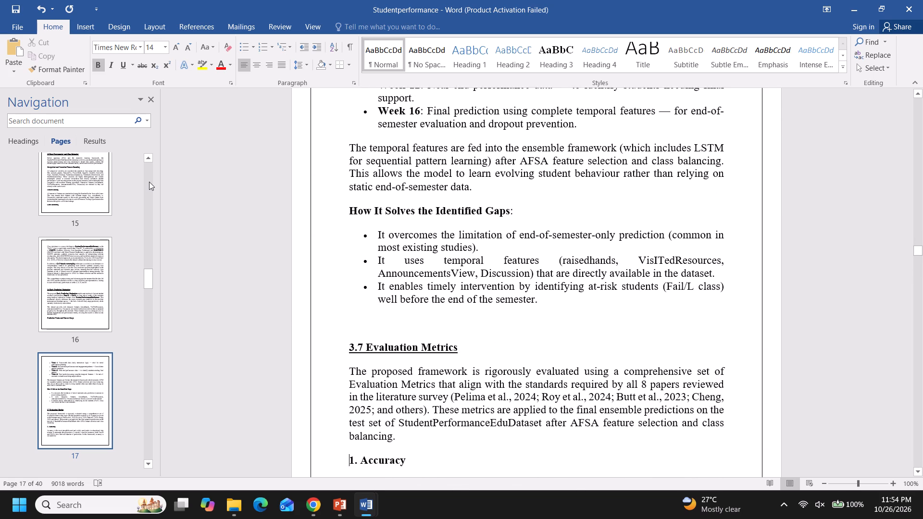
# Look through the first metrics of section 3.7 Evaluation Metrics, from Accuracy to Recall (Sensitivity), for headings relevant to the Contents page.
pyautogui.press('Down')
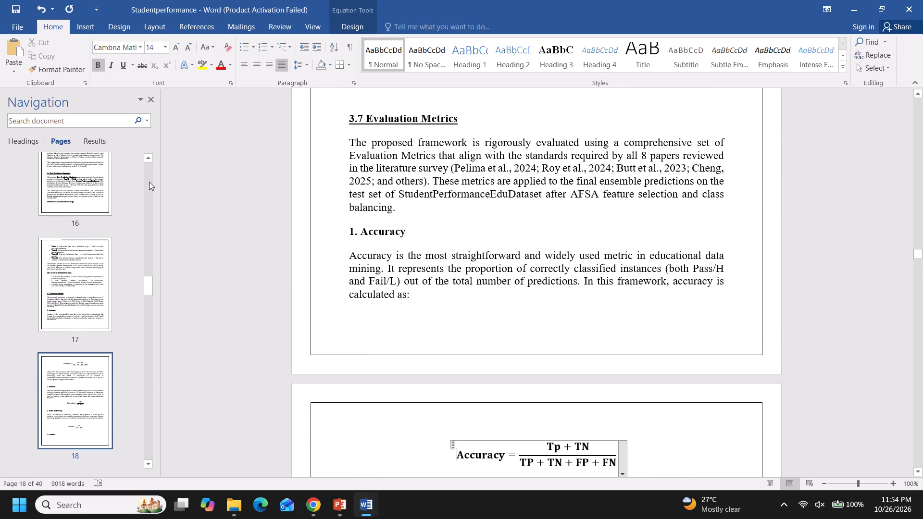
pyautogui.press('Down')
pyautogui.press('Down')
pyautogui.press('Down')
pyautogui.press('Down')
pyautogui.press('Down')
pyautogui.press('Down')
pyautogui.press('Down')
pyautogui.press('Down')
pyautogui.press('Down')
pyautogui.press('Down')
pyautogui.press('Down')
pyautogui.press('Down')
pyautogui.press('Down')
pyautogui.press('Down')
pyautogui.press('Down')
pyautogui.press('Down')
pyautogui.press('Down')
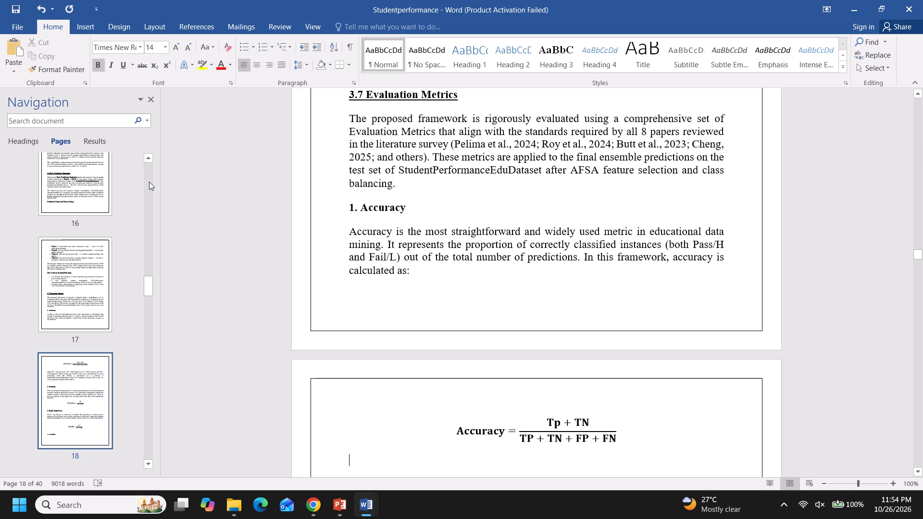
pyautogui.press('Down')
pyautogui.press('Down')
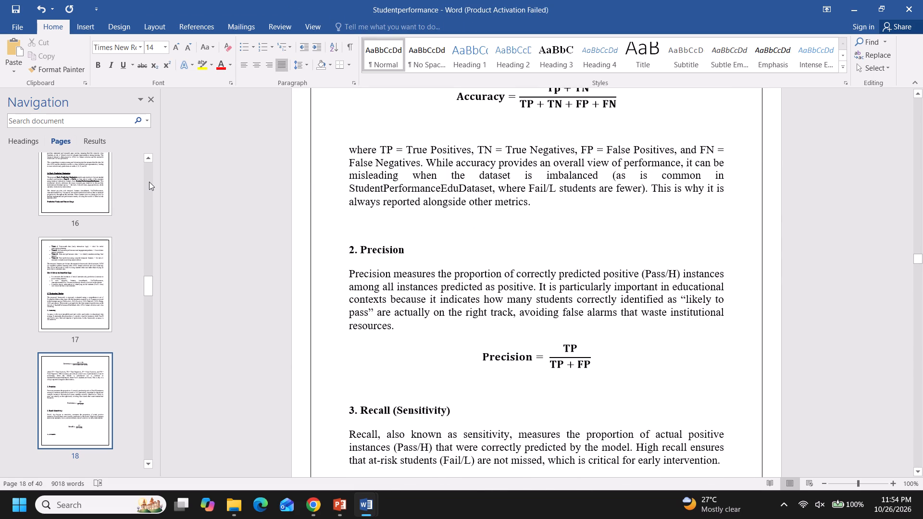
pyautogui.press('Down')
pyautogui.press('Down')
pyautogui.press('Down')
pyautogui.press('Down')
pyautogui.press('Down')
pyautogui.press('Down')
pyautogui.press('Down')
pyautogui.press('Down')
pyautogui.press('Down')
pyautogui.press('Down')
pyautogui.press('Down')
pyautogui.press('Down')
pyautogui.press('Down')
pyautogui.press('Down')
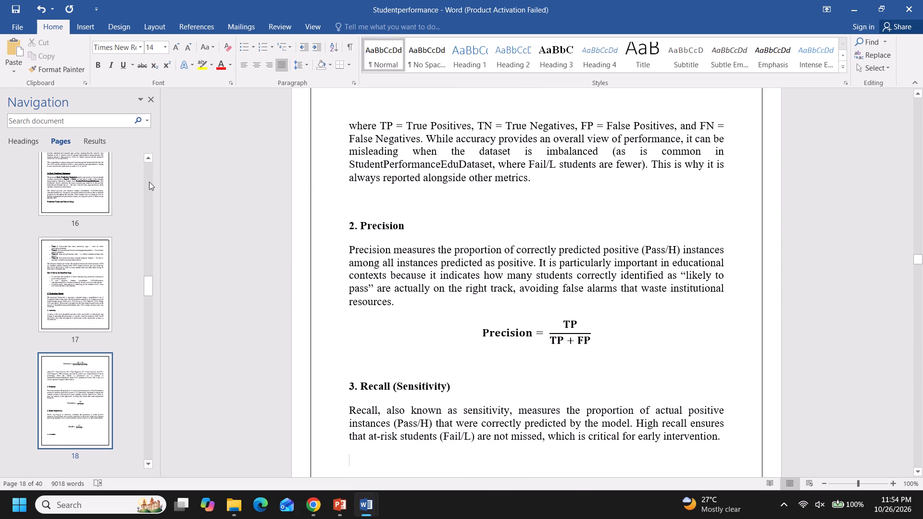
# Look through the rest of section 3.7 Evaluation Metrics for its remaining subheadings and the start of the following chapter with its page.
pyautogui.press('Down')
pyautogui.press('Down')
pyautogui.press('Down')
pyautogui.press('Down')
pyautogui.press('Down')
pyautogui.press('Down')
pyautogui.press('Down')
pyautogui.press('Down')
pyautogui.press('Down')
pyautogui.press('Down')
pyautogui.press('Down')
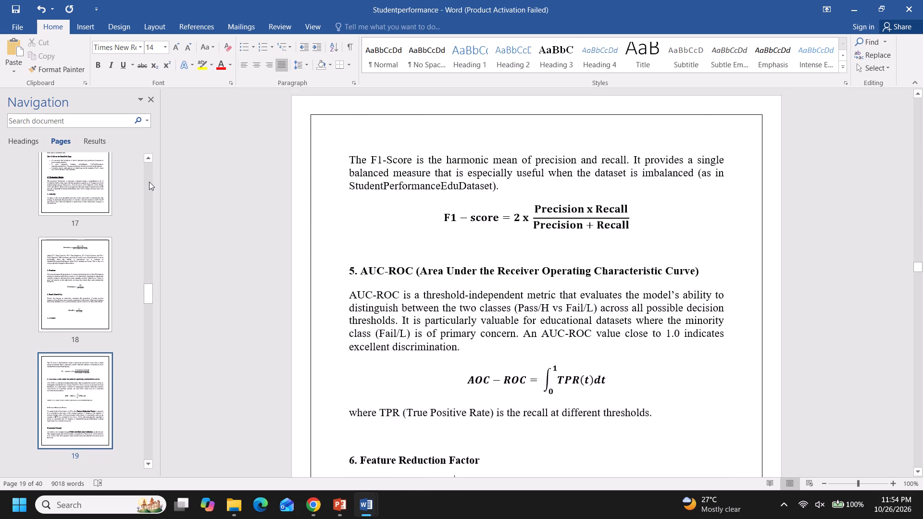
pyautogui.press('Down')
pyautogui.press('Down')
pyautogui.press('Down')
pyautogui.press('Down')
pyautogui.press('Down')
pyautogui.press('Down')
pyautogui.press('Down')
pyautogui.press('Down')
pyautogui.press('Down')
pyautogui.press('Down')
pyautogui.press('Down')
pyautogui.press('Down')
pyautogui.press('Down')
pyautogui.press('Down')
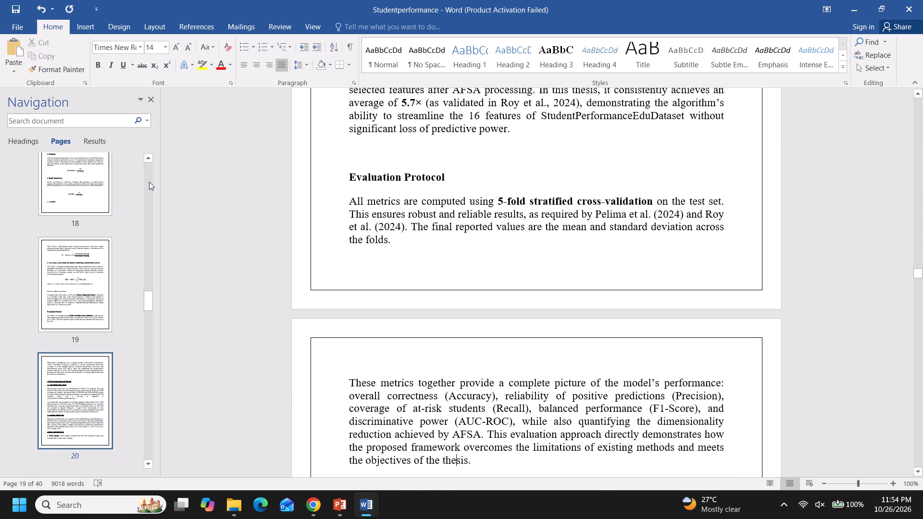
pyautogui.press('Down')
pyautogui.press('Down')
pyautogui.press('Down')
pyautogui.press('Down')
pyautogui.press('Down')
pyautogui.press('Down')
pyautogui.press('Down')
pyautogui.press('Down')
pyautogui.press('Down')
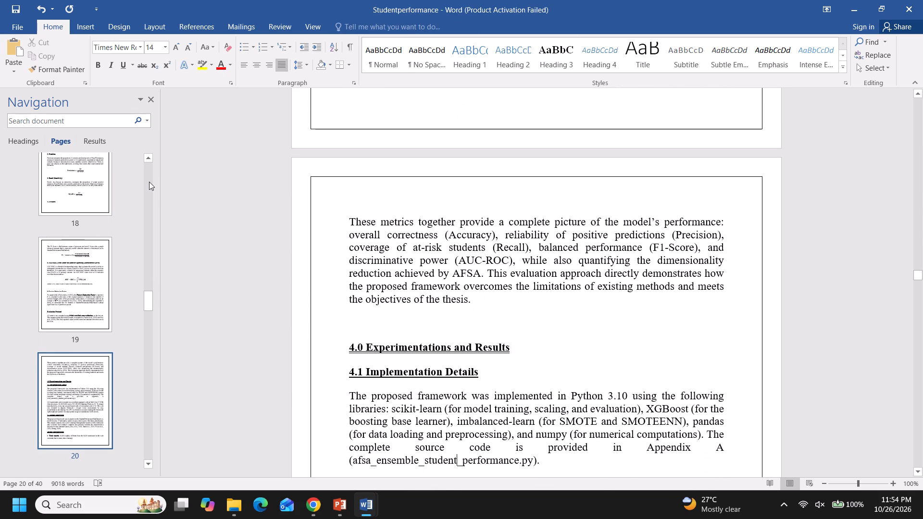
# Look past the text of section 4.1 Implementation Details for the following section heading and its page.
pyautogui.press('Down')
pyautogui.press('Down')
pyautogui.press('Down')
pyautogui.press('Down')
pyautogui.press('Down')
pyautogui.press('Down')
pyautogui.press('Down')
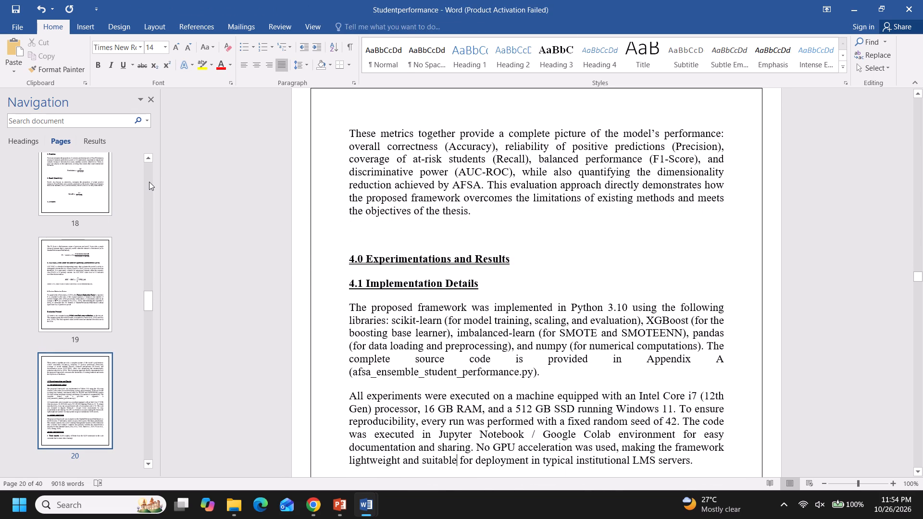
pyautogui.press('Down')
pyautogui.press('Down')
pyautogui.press('Down')
pyautogui.press('Down')
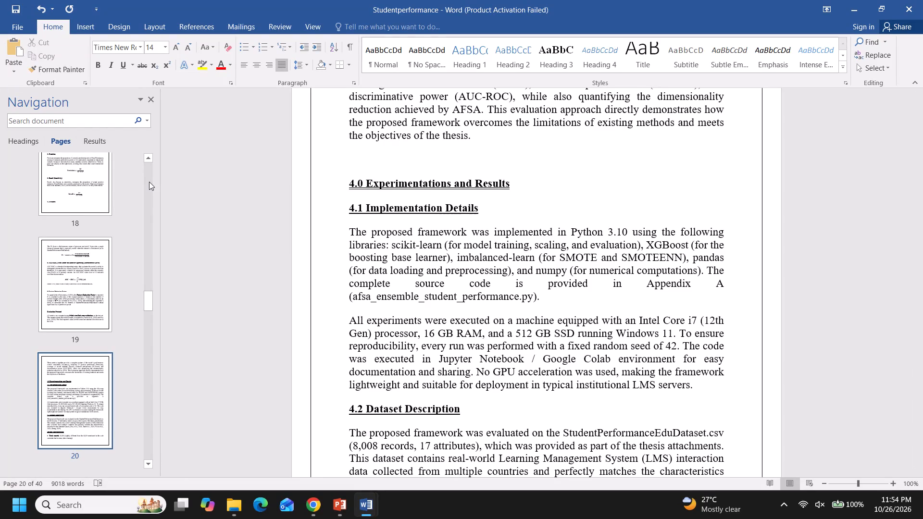
# Look through section 4.2 Dataset Description for its subheadings and the following section heading with its page.
pyautogui.press('Down')
pyautogui.press('Down')
pyautogui.press('Down')
pyautogui.press('Down')
pyautogui.press('Down')
pyautogui.press('Down')
pyautogui.press('Down')
pyautogui.press('Down')
pyautogui.press('Down')
pyautogui.press('Down')
pyautogui.press('Down')
pyautogui.press('Down')
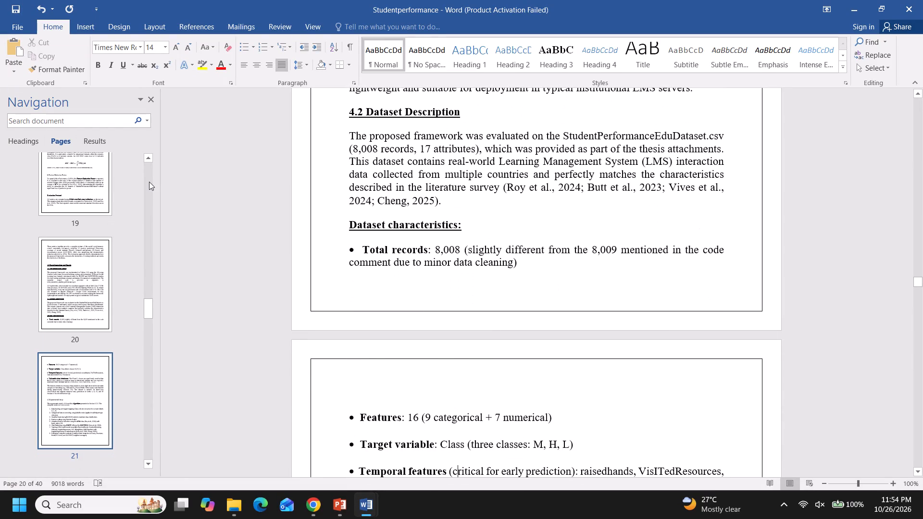
pyautogui.press('Down')
pyautogui.press('Down')
pyautogui.press('Down')
pyautogui.press('Down')
pyautogui.press('Down')
pyautogui.press('Down')
pyautogui.press('Down')
pyautogui.press('Down')
pyautogui.press('Down')
pyautogui.press('Down')
pyautogui.press('Down')
pyautogui.press('Down')
pyautogui.press('Down')
pyautogui.press('Down')
pyautogui.press('Down')
pyautogui.press('Down')
pyautogui.press('Down')
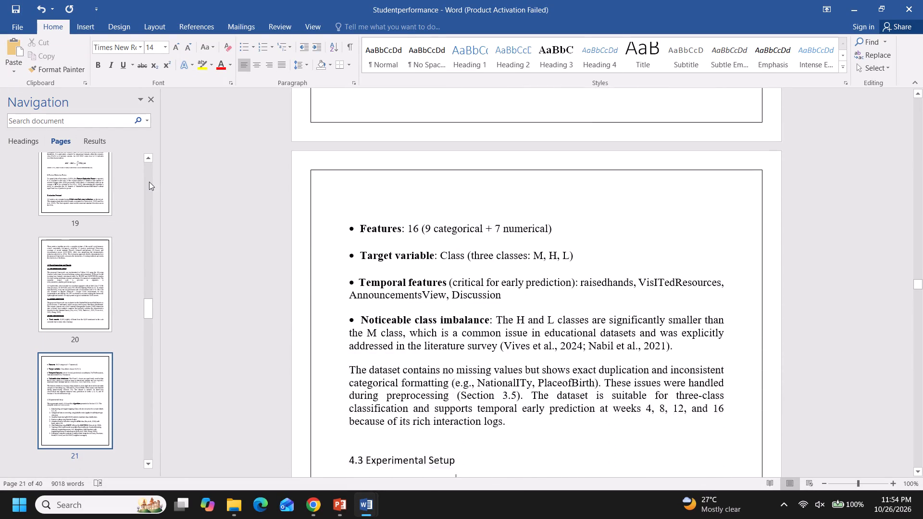
pyautogui.press('Down')
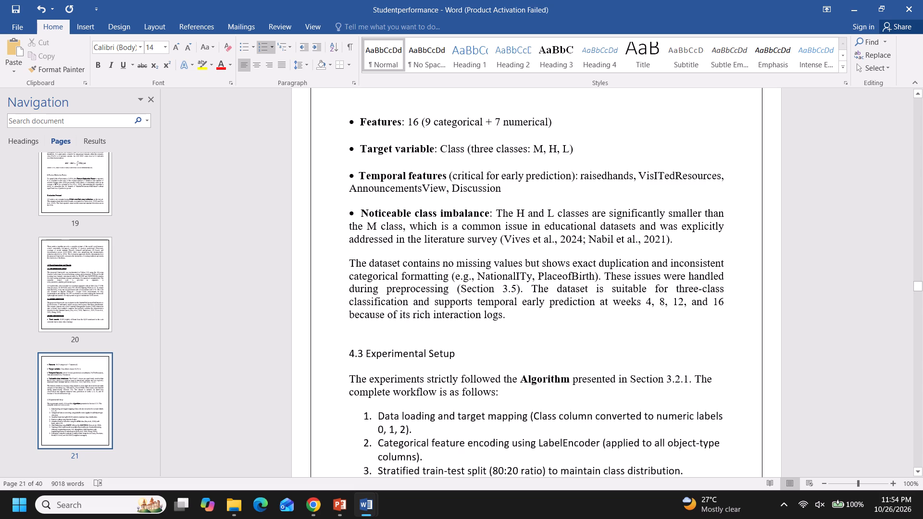
# Format the heading "4.3 Experimental Setup" as bold with a single underline.
pyautogui.moveTo(348, 353); pyautogui.dragTo(438, 354)
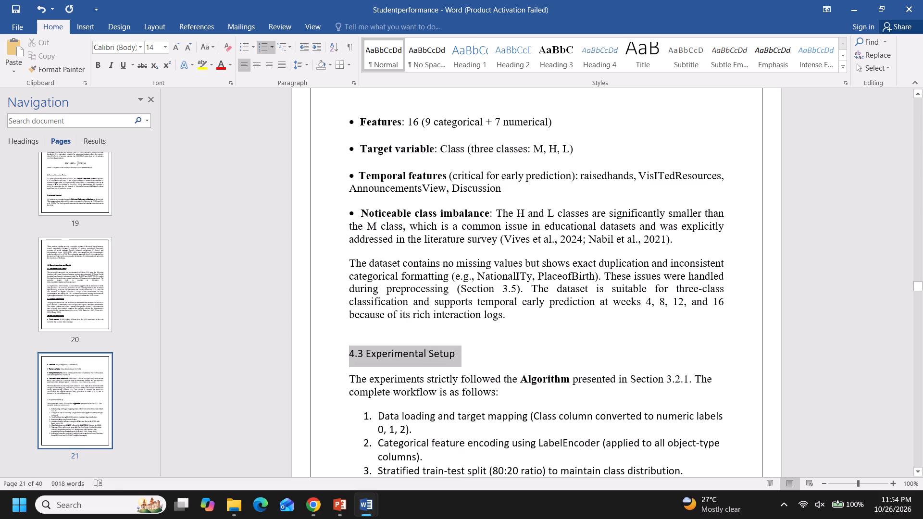
pyautogui.moveTo(438, 354); pyautogui.dragTo(443, 354)
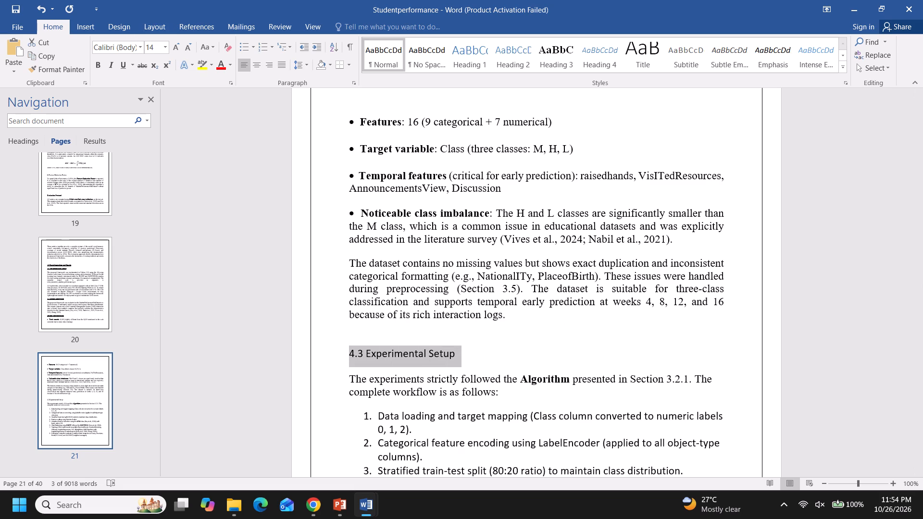
pyautogui.click(97, 64)
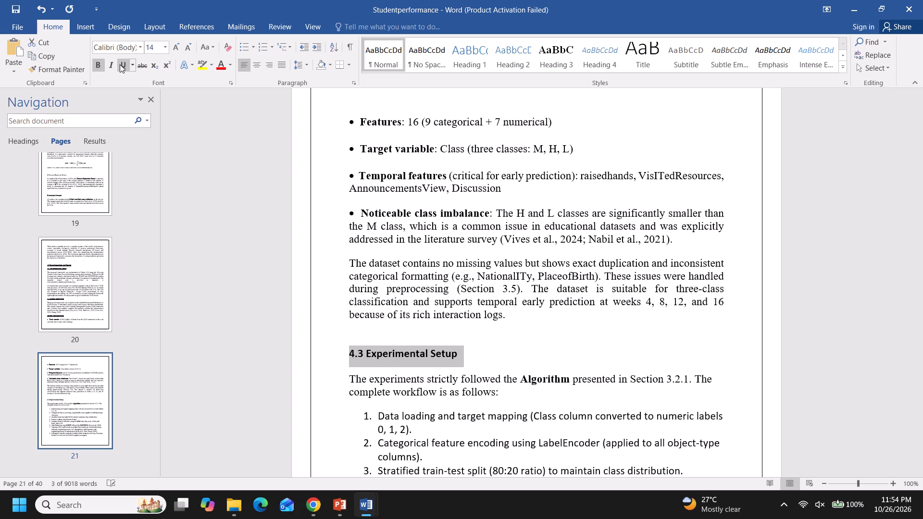
pyautogui.click(120, 64)
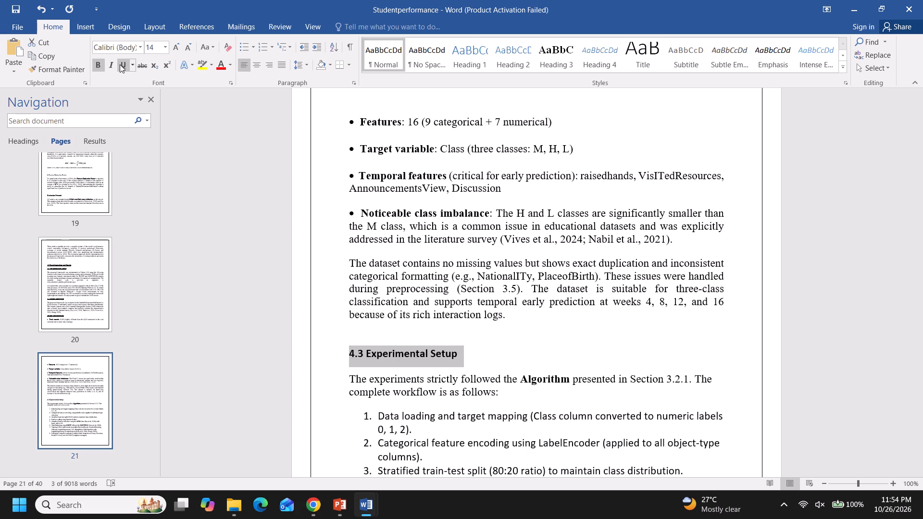
pyautogui.click(122, 63)
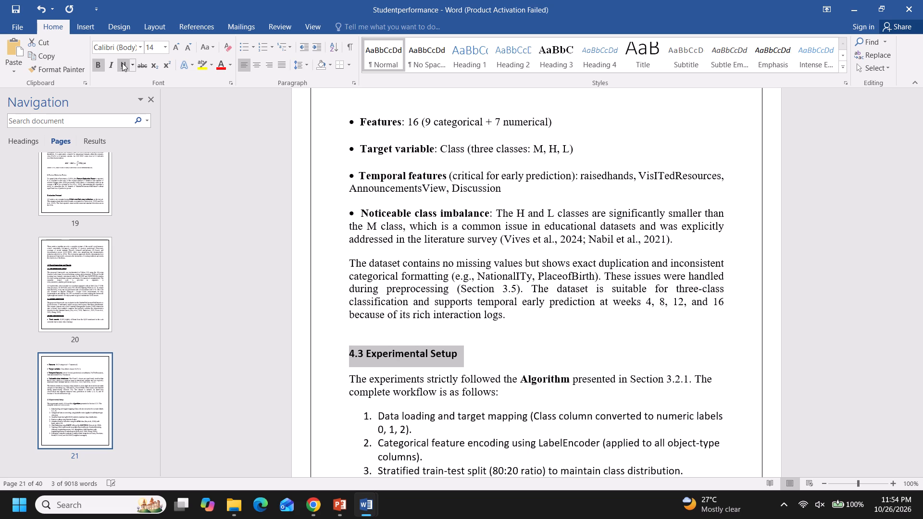
pyautogui.click(131, 63)
pyautogui.click(134, 74)
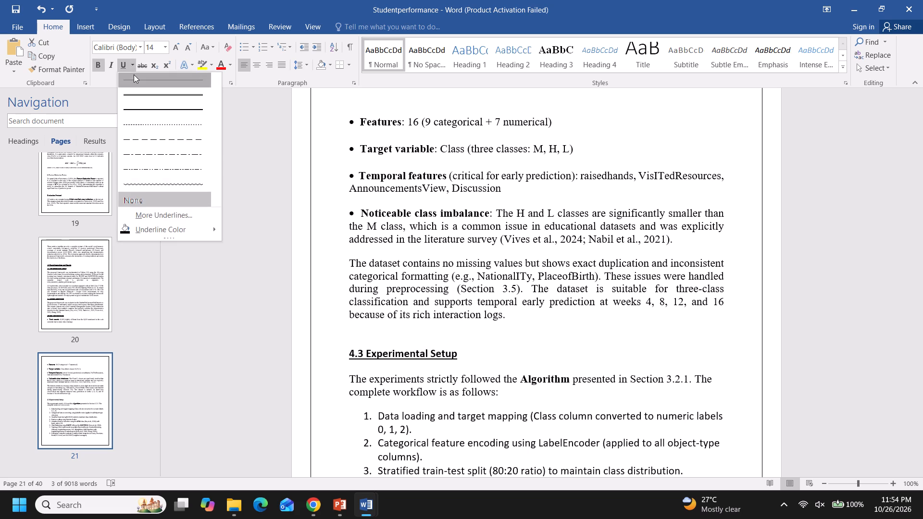
# Turn off underlining at the end of the "4.3 Experimental Setup" heading line by setting the underline style to None.
pyautogui.click(538, 350)
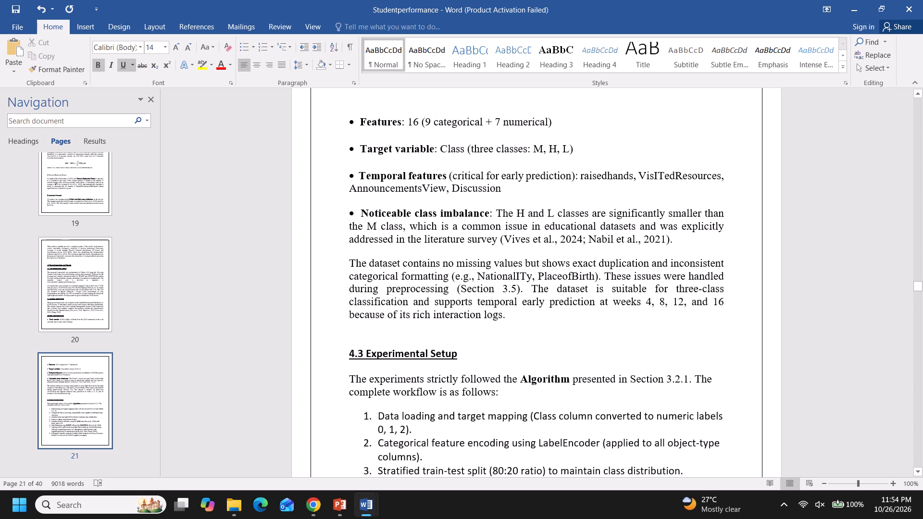
pyautogui.click(134, 66)
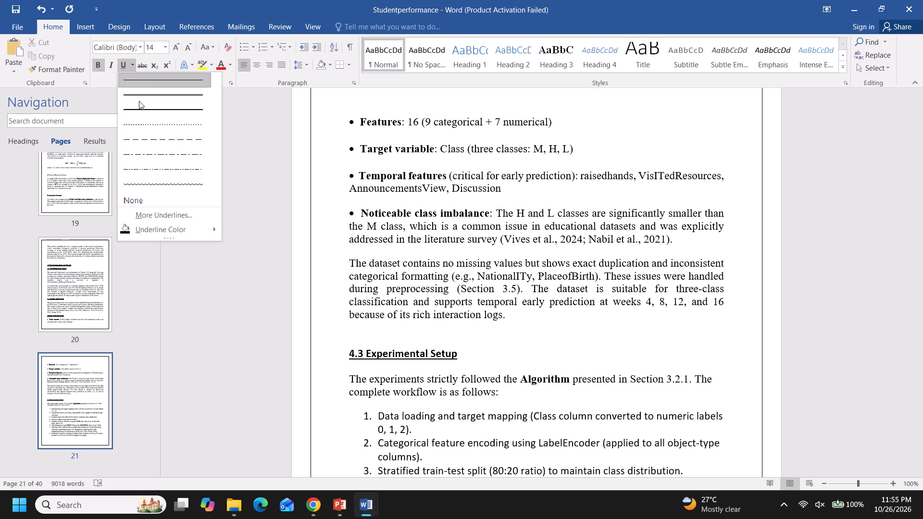
pyautogui.click(143, 192)
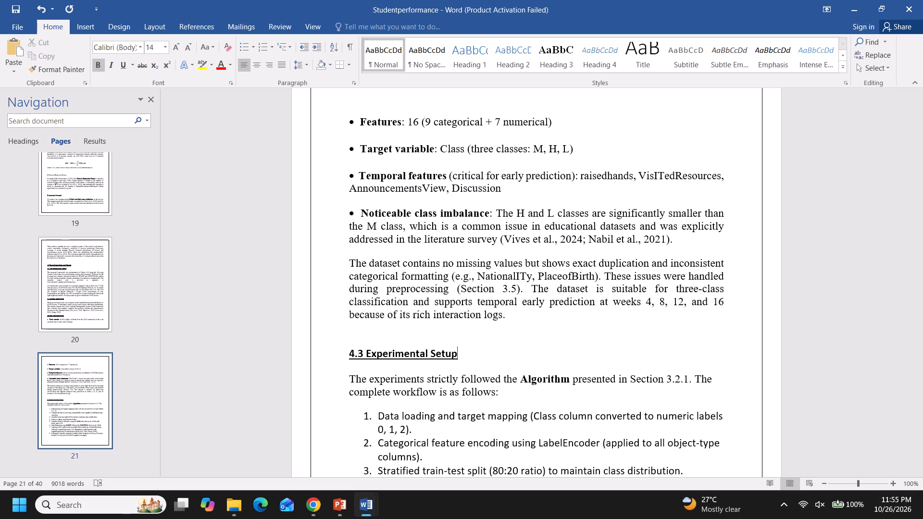
# Look past the workflow list of section 4.3 Experimental Setup for the following section heading, its first subheading and their page.
pyautogui.press('Down')
pyautogui.press('Down')
pyautogui.press('Down')
pyautogui.press('Down')
pyautogui.press('Down')
pyautogui.press('Down')
pyautogui.press('Down')
pyautogui.press('Down')
pyautogui.press('Down')
pyautogui.press('Down')
pyautogui.press('Down')
pyautogui.press('Down')
pyautogui.press('Down')
pyautogui.press('Down')
pyautogui.press('Down')
pyautogui.press('Down')
pyautogui.press('Down')
pyautogui.press('Down')
pyautogui.press('Down')
pyautogui.press('Down')
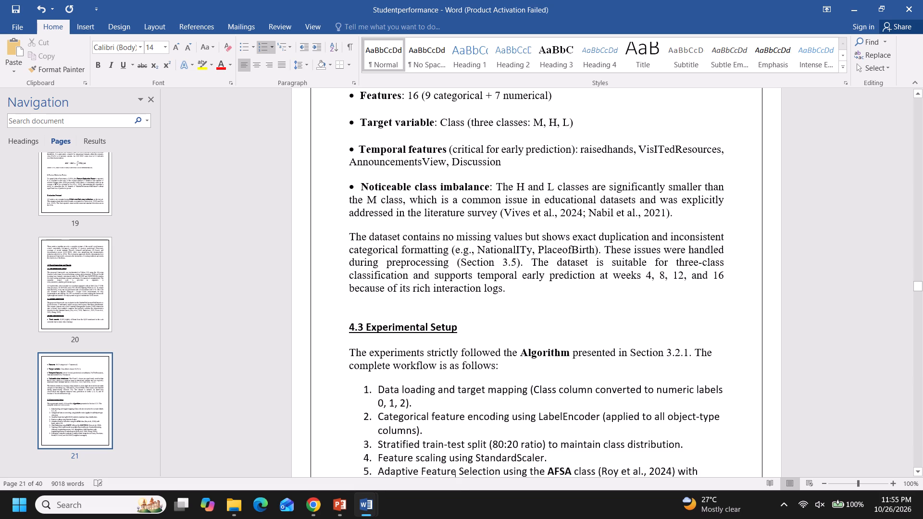
pyautogui.press('Down')
pyautogui.press('Down')
pyautogui.press('Down')
pyautogui.press('Down')
pyautogui.press('Down')
pyautogui.press('Down')
pyautogui.press('Down')
pyautogui.press('Down')
pyautogui.press('Down')
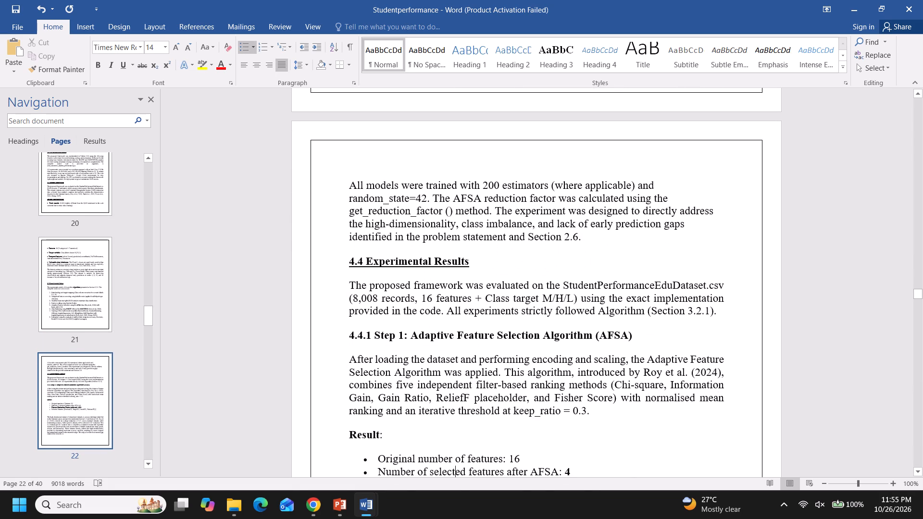
pyautogui.press('Down')
pyautogui.press('Down')
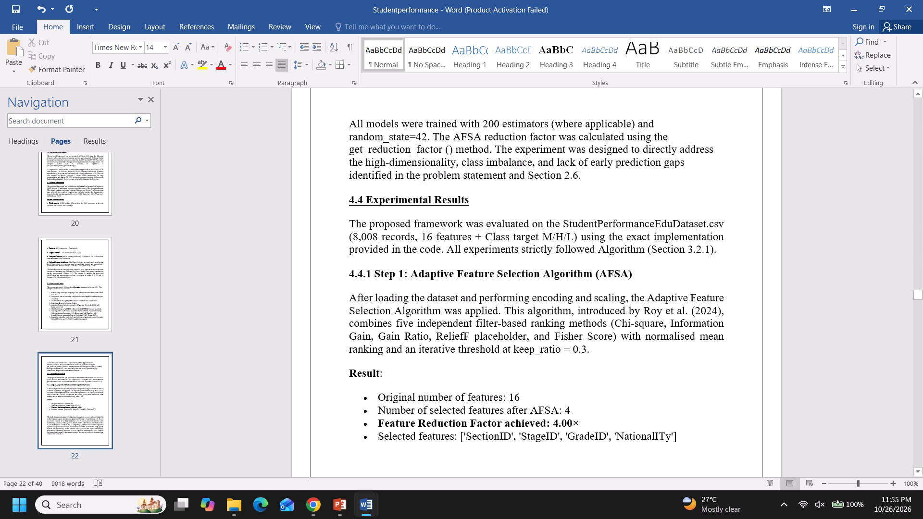
# Look through subsection 4.4.1 on the Adaptive Feature Selection Algorithm for the following subsection heading and its page.
pyautogui.press('Down')
pyautogui.press('Down')
pyautogui.press('Down')
pyautogui.press('Down')
pyautogui.press('Down')
pyautogui.press('Down')
pyautogui.press('Down')
pyautogui.press('Down')
pyautogui.press('Down')
pyautogui.press('Down')
pyautogui.press('Down')
pyautogui.press('Down')
pyautogui.press('Down')
pyautogui.press('Down')
pyautogui.press('Down')
pyautogui.press('Down')
pyautogui.press('Down')
pyautogui.press('Down')
pyautogui.press('Down')
pyautogui.press('Down')
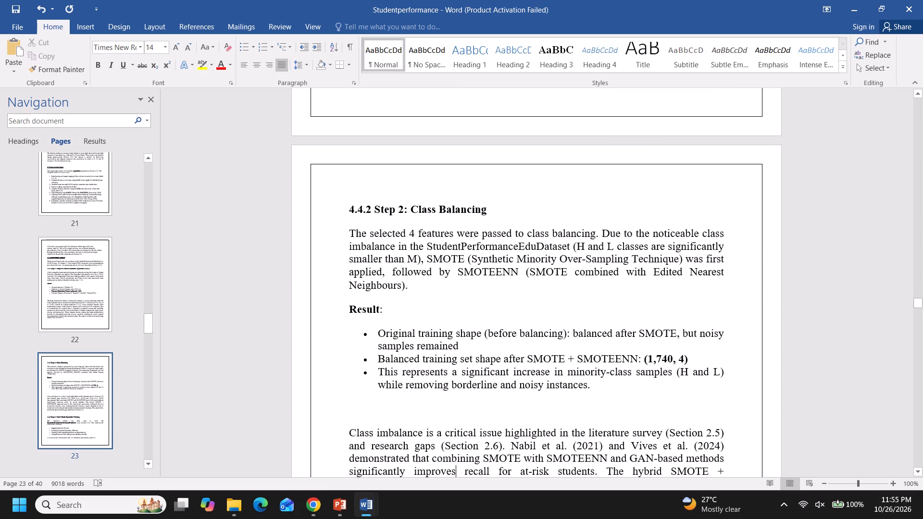
# Go back over section 4.4 Experimental Results and recheck its heading and the 4.4.1 subheading for numbering, formatting and page.
pyautogui.press('Up')
pyautogui.press('Up')
pyautogui.press('Up')
pyautogui.press('Up')
pyautogui.press('Up')
pyautogui.press('Up')
pyautogui.press('Up')
pyautogui.press('Up')
pyautogui.press('Up')
pyautogui.press('Up')
pyautogui.press('Up')
pyautogui.press('Up')
pyautogui.press('Up')
pyautogui.press('Up')
pyautogui.press('Up')
pyautogui.press('Up')
pyautogui.press('Up')
pyautogui.press('Up')
pyautogui.press('Up')
pyautogui.press('Up')
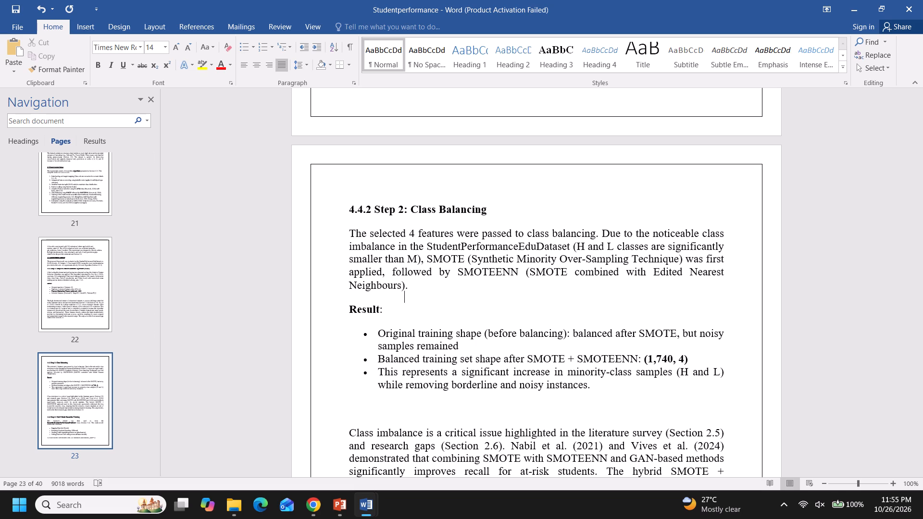
pyautogui.press('Up')
pyautogui.press('Up')
pyautogui.press('Up')
pyautogui.press('Up')
pyautogui.press('Up')
pyautogui.press('Up')
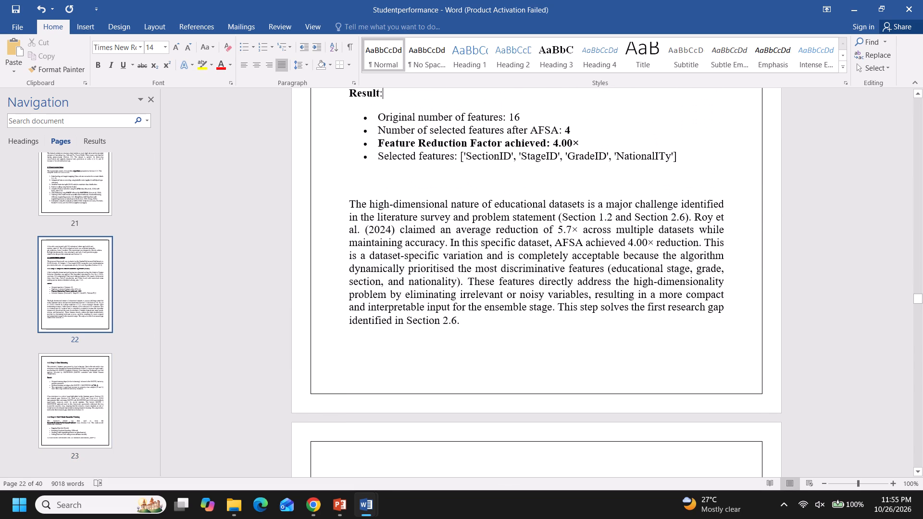
pyautogui.press('Up')
pyautogui.press('Up')
pyautogui.press('Up')
pyautogui.press('Up')
pyautogui.press('Up')
pyautogui.press('Up')
pyautogui.press('Up')
pyautogui.press('Up')
pyautogui.press('Up')
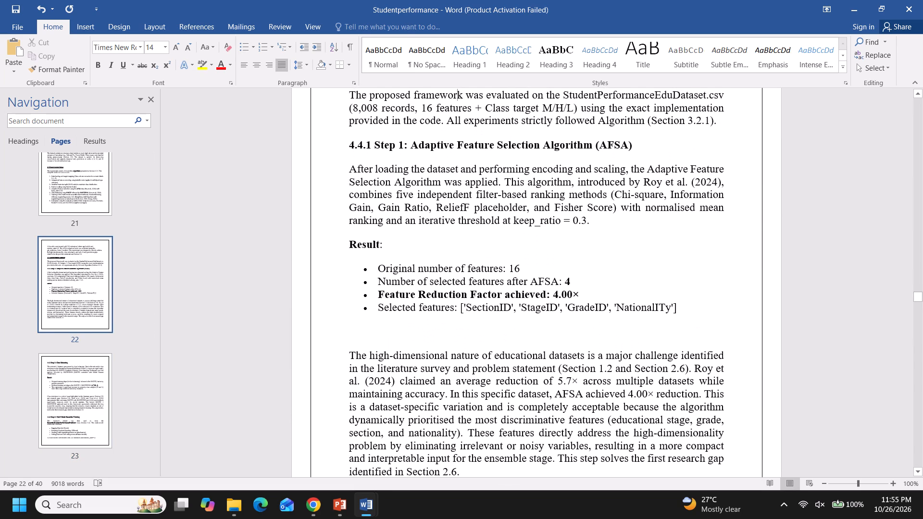
pyautogui.press('Down')
pyautogui.press('Down')
pyautogui.press('Down')
pyautogui.press('Down')
pyautogui.press('Down')
pyautogui.press('Down')
pyautogui.press('Down')
pyautogui.press('Down')
pyautogui.press('Down')
pyautogui.press('Down')
pyautogui.press('Down')
pyautogui.press('Down')
pyautogui.press('Down')
pyautogui.press('Down')
pyautogui.press('Down')
pyautogui.press('Down')
pyautogui.press('Down')
pyautogui.press('Down')
pyautogui.press('Down')
pyautogui.press('Down')
pyautogui.press('Up')
pyautogui.press('Up')
pyautogui.press('Up')
pyautogui.press('Up')
pyautogui.press('Up')
pyautogui.press('Up')
pyautogui.press('Up')
pyautogui.press('Up')
pyautogui.press('Up')
pyautogui.press('Up')
pyautogui.press('Up')
pyautogui.press('Up')
pyautogui.press('Up')
pyautogui.press('Up')
pyautogui.press('Up')
pyautogui.press('Up')
pyautogui.press('Up')
pyautogui.press('Up')
pyautogui.press('Up')
pyautogui.press('Up')
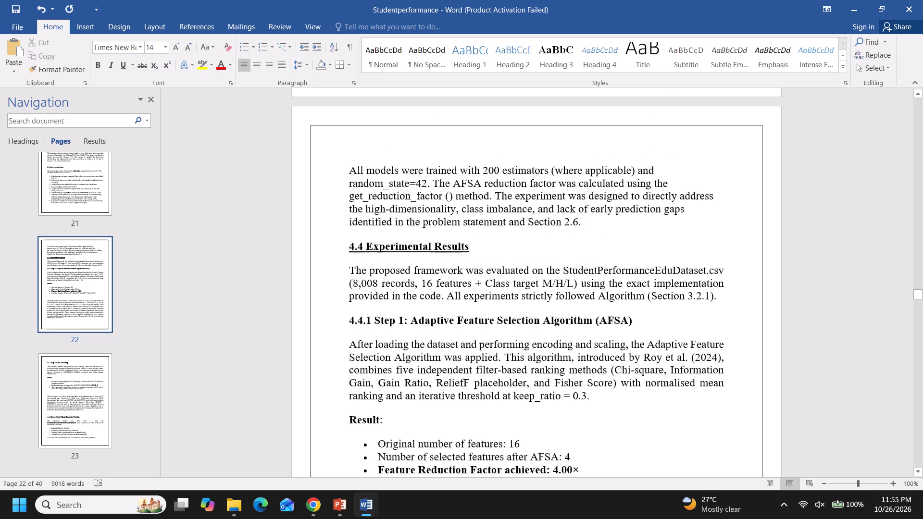
# Review the text from the end of section 4.3 through 4.4.1 to the 4.4.2 Class Balancing subsection, comparing the heading levels and formatting.
pyautogui.press('Down')
pyautogui.press('Down')
pyautogui.press('Down')
pyautogui.press('Down')
pyautogui.press('Down')
pyautogui.press('Down')
pyautogui.press('Down')
pyautogui.press('Down')
pyautogui.press('Down')
pyautogui.press('Down')
pyautogui.press('Down')
pyautogui.press('Down')
pyautogui.press('Down')
pyautogui.press('Down')
pyautogui.press('Down')
pyautogui.press('Down')
pyautogui.press('Down')
pyautogui.press('Down')
pyautogui.press('Down')
pyautogui.press('Down')
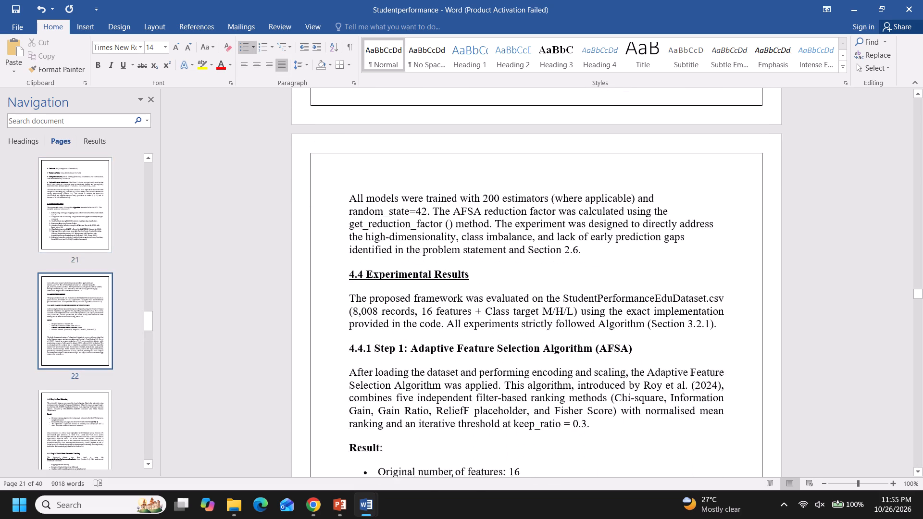
pyautogui.press('Down')
pyautogui.press('Down')
pyautogui.press('Down')
pyautogui.press('Down')
pyautogui.press('Down')
pyautogui.press('Down')
pyautogui.press('Down')
pyautogui.press('Down')
pyautogui.press('Down')
pyautogui.press('Down')
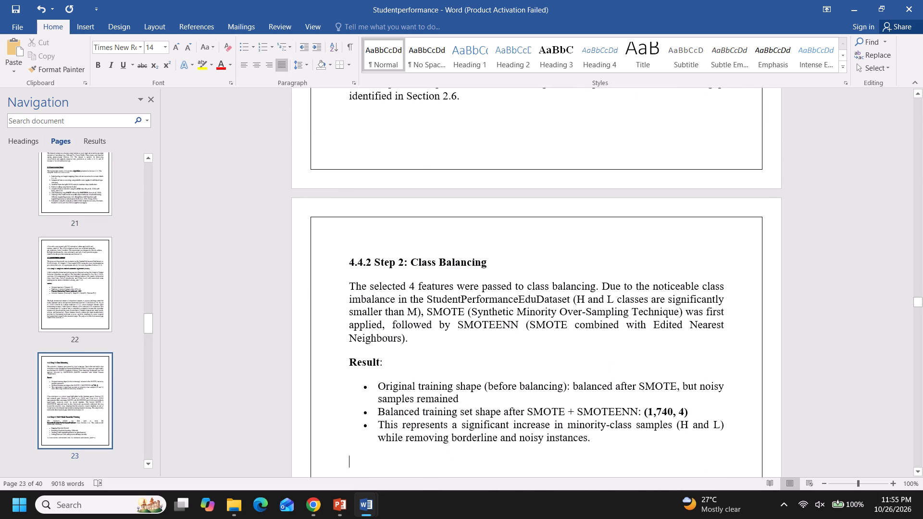
pyautogui.press('Down')
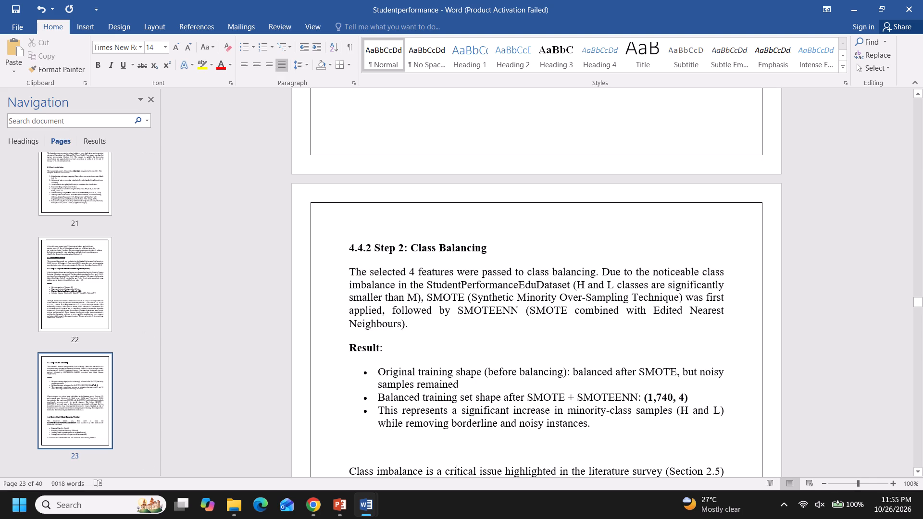
# Look through subsection 4.4.2 on Class Balancing for the following subsection heading and its page.
pyautogui.press('Down')
pyautogui.press('Down')
pyautogui.press('Down')
pyautogui.press('Down')
pyautogui.press('Down')
pyautogui.press('Down')
pyautogui.press('Down')
pyautogui.press('Down')
pyautogui.press('Down')
pyautogui.press('Down')
pyautogui.press('Down')
pyautogui.press('Down')
pyautogui.press('Down')
pyautogui.press('Down')
pyautogui.press('Down')
pyautogui.press('Down')
pyautogui.press('Down')
pyautogui.press('Down')
pyautogui.press('Down')
pyautogui.press('Down')
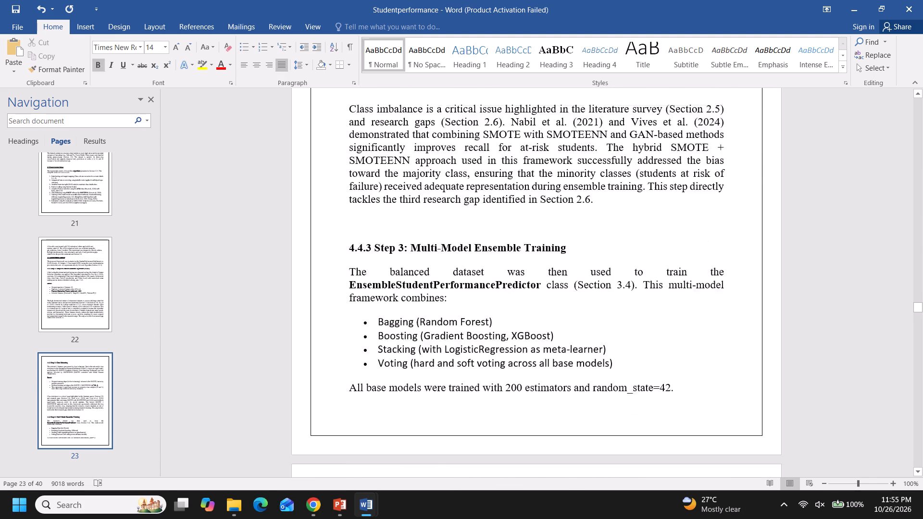
# Go back to the 4.4.3 Multi-Model Ensemble Training subheading and recheck its numbering, wording and page.
pyautogui.press('Up')
pyautogui.press('Up')
pyautogui.press('Up')
pyautogui.press('Up')
pyautogui.press('Up')
pyautogui.press('Up')
pyautogui.press('Up')
pyautogui.press('Up')
pyautogui.press('Up')
pyautogui.press('Up')
pyautogui.press('Up')
pyautogui.press('Up')
pyautogui.press('Up')
pyautogui.press('Up')
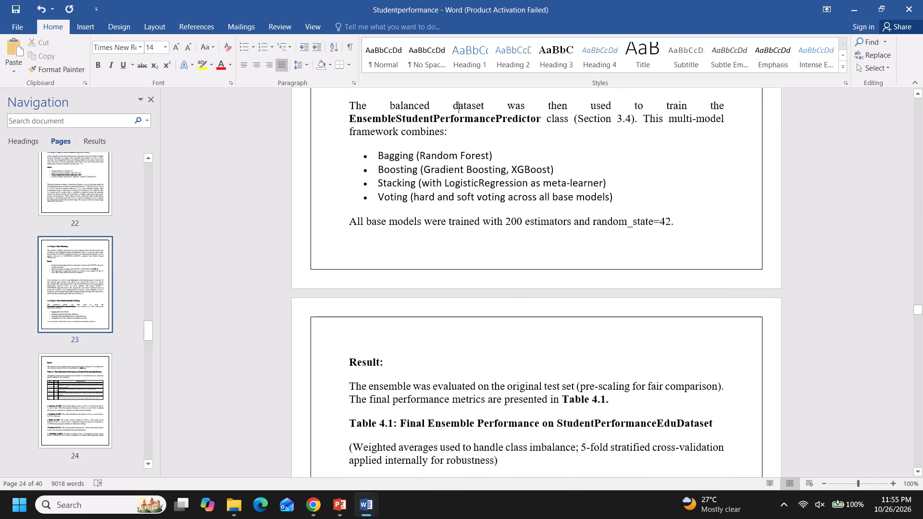
pyautogui.press('Up')
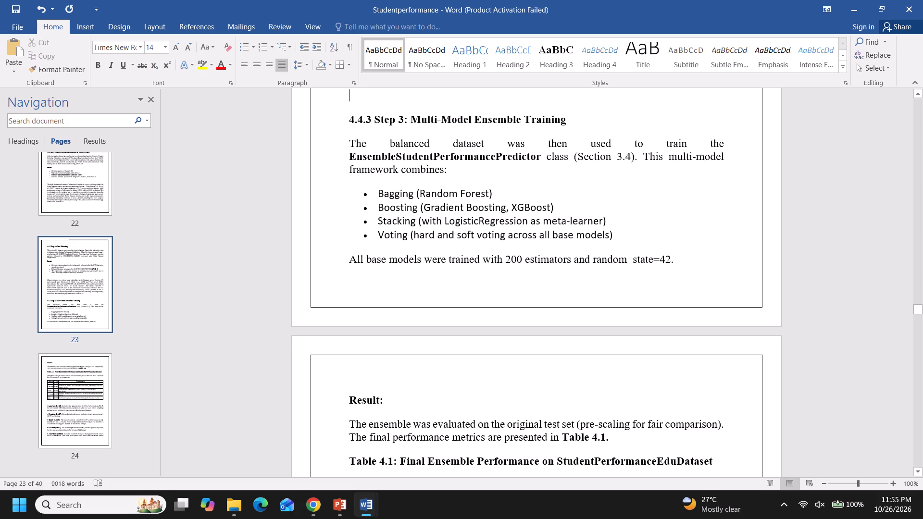
# Look through subsection 4.4.3, past the ensemble results and Table 4.1, for the following subsection heading and its page.
pyautogui.press('Down')
pyautogui.press('Down')
pyautogui.press('Down')
pyautogui.press('Down')
pyautogui.press('Down')
pyautogui.press('Down')
pyautogui.press('Down')
pyautogui.press('Down')
pyautogui.press('Down')
pyautogui.press('Down')
pyautogui.press('Down')
pyautogui.press('Down')
pyautogui.press('Down')
pyautogui.press('Down')
pyautogui.press('Down')
pyautogui.press('Down')
pyautogui.press('Down')
pyautogui.press('Down')
pyautogui.press('Down')
pyautogui.press('Down')
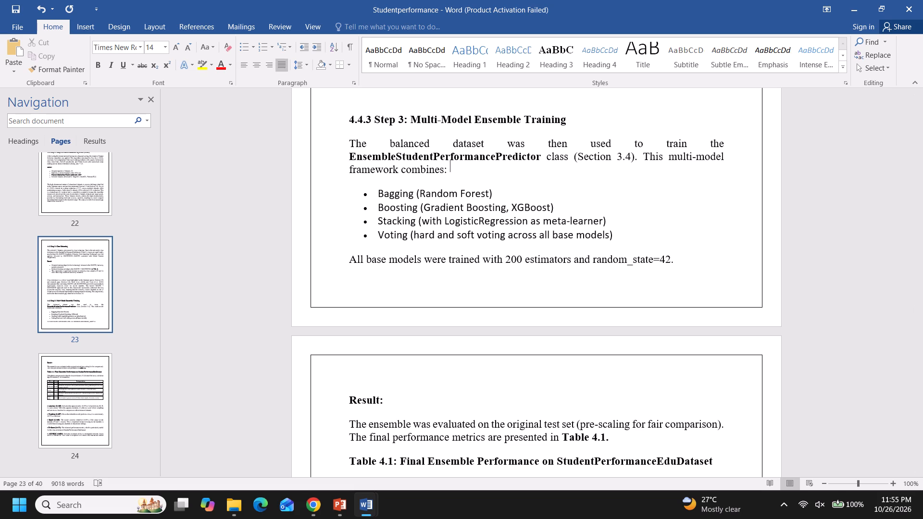
pyautogui.press('Down')
pyautogui.press('Down')
pyautogui.press('Down')
pyautogui.press('Down')
pyautogui.press('Down')
pyautogui.press('Down')
pyautogui.press('Down')
pyautogui.press('Down')
pyautogui.press('Down')
pyautogui.press('Down')
pyautogui.press('Down')
pyautogui.press('Down')
pyautogui.press('Down')
pyautogui.press('Down')
pyautogui.press('Down')
pyautogui.press('Down')
pyautogui.press('Down')
pyautogui.press('Down')
pyautogui.press('Down')
pyautogui.press('Down')
pyautogui.press('Down')
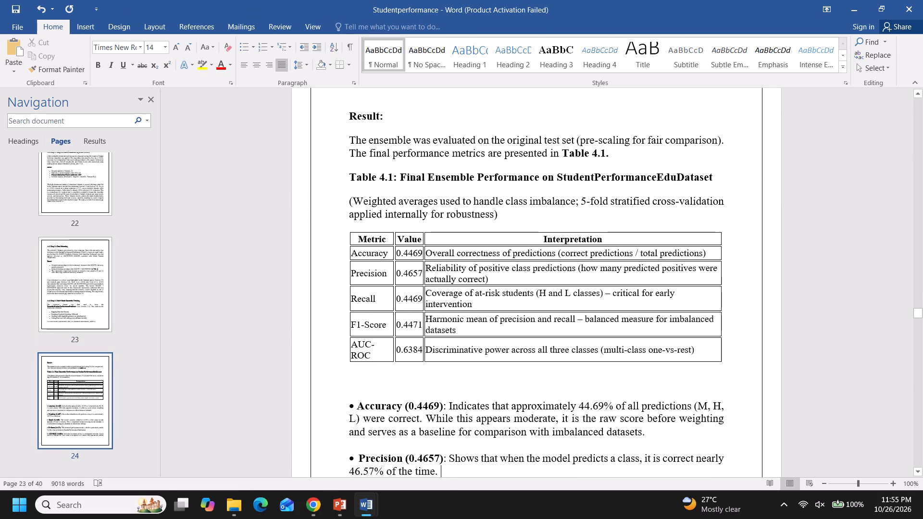
pyautogui.press('Down')
pyautogui.press('Down')
pyautogui.press('Down')
pyautogui.press('Down')
pyautogui.press('Down')
pyautogui.press('Down')
pyautogui.press('Down')
pyautogui.press('Down')
pyautogui.press('Down')
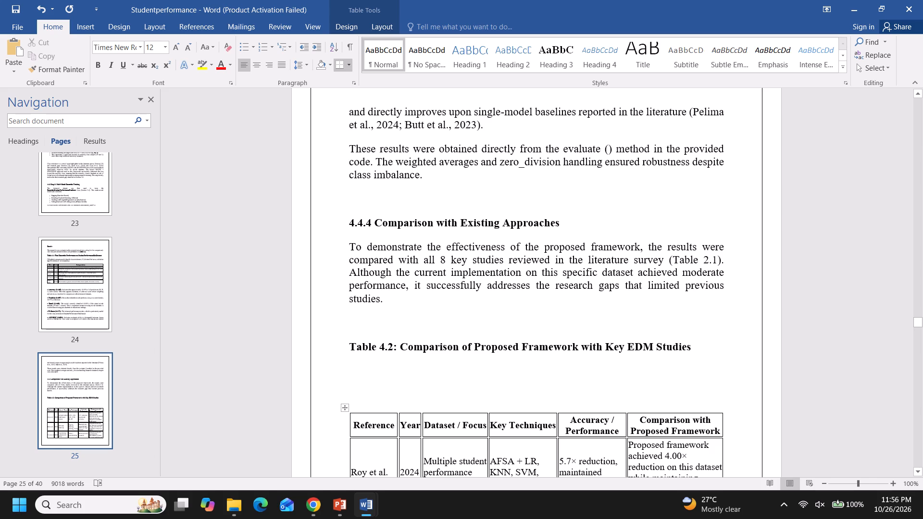
# Look past Table 4.2 in subsection 4.4.4 Comparison with Existing Approaches for the following subsection heading and its page.
pyautogui.press('Down')
pyautogui.press('Down')
pyautogui.press('Down')
pyautogui.press('Down')
pyautogui.press('Down')
pyautogui.press('Down')
pyautogui.press('Down')
pyautogui.press('Down')
pyautogui.press('Down')
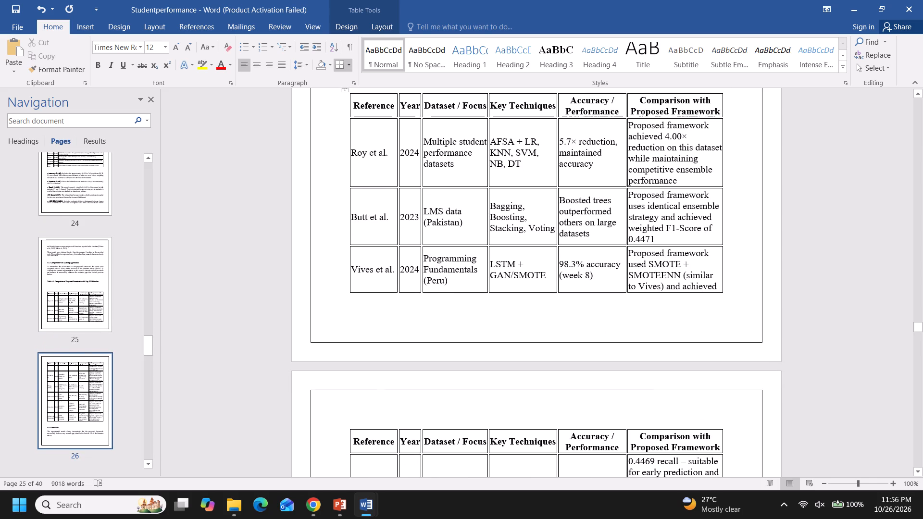
pyautogui.press('Up')
pyautogui.press('Down')
pyautogui.press('Down')
pyautogui.press('Down')
pyautogui.press('Down')
pyautogui.press('Down')
pyautogui.press('Down')
pyautogui.press('Down')
pyautogui.press('Down')
pyautogui.press('Down')
pyautogui.press('Down')
pyautogui.press('Down')
pyautogui.press('Down')
pyautogui.press('Down')
pyautogui.press('Down')
pyautogui.press('Down')
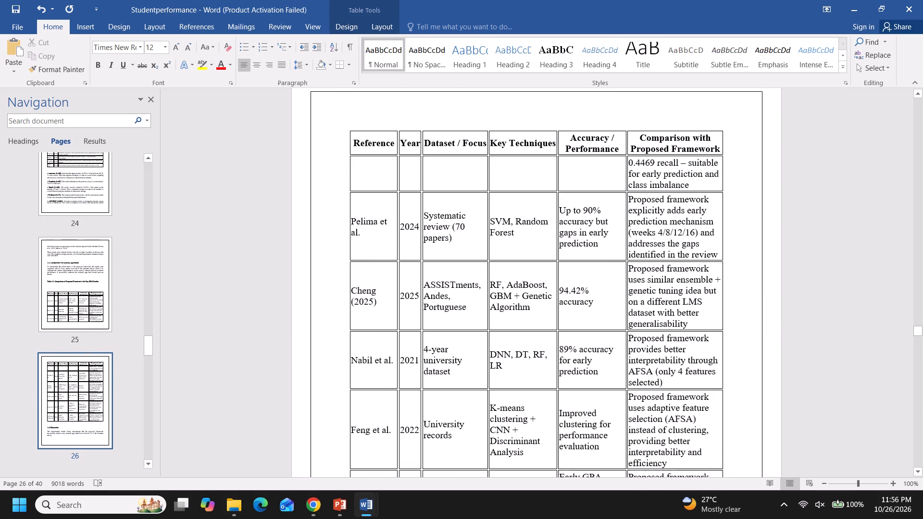
pyautogui.press('Down')
pyautogui.press('Down')
pyautogui.press('Down')
pyautogui.press('Down')
pyautogui.press('Down')
pyautogui.press('Down')
pyautogui.press('Down')
pyautogui.press('Down')
pyautogui.press('Down')
pyautogui.press('Down')
pyautogui.press('Down')
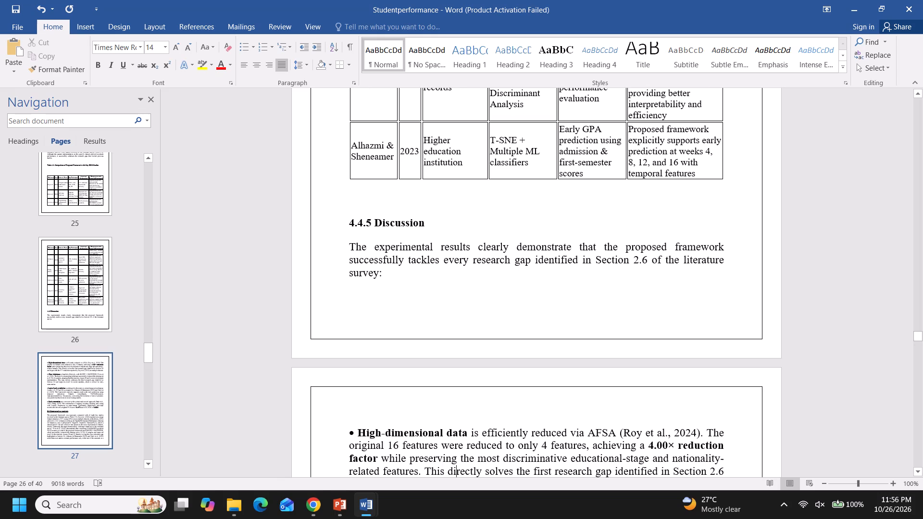
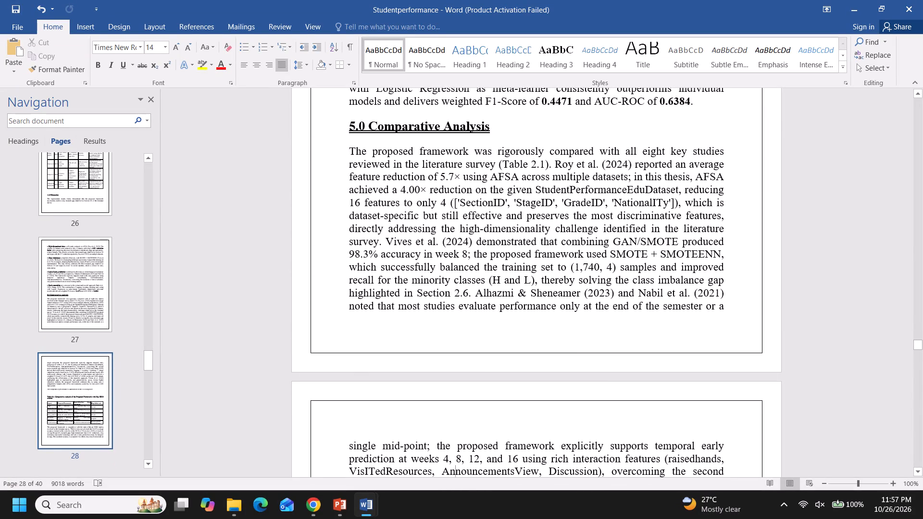
# Read through chapter 5.0 Comparative Analysis as far as Table 5.1, checking for any numbered subheadings.
pyautogui.press('Down')
pyautogui.press('Down')
pyautogui.press('Down')
pyautogui.press('Down')
pyautogui.press('Down')
pyautogui.press('Down')
pyautogui.press('Down')
pyautogui.press('Down')
pyautogui.press('Down')
pyautogui.press('Down')
pyautogui.press('Down')
pyautogui.press('Down')
pyautogui.press('Down')
pyautogui.press('Down')
pyautogui.press('Down')
pyautogui.press('Down')
pyautogui.press('Down')
pyautogui.press('Down')
pyautogui.press('Down')
pyautogui.press('Down')
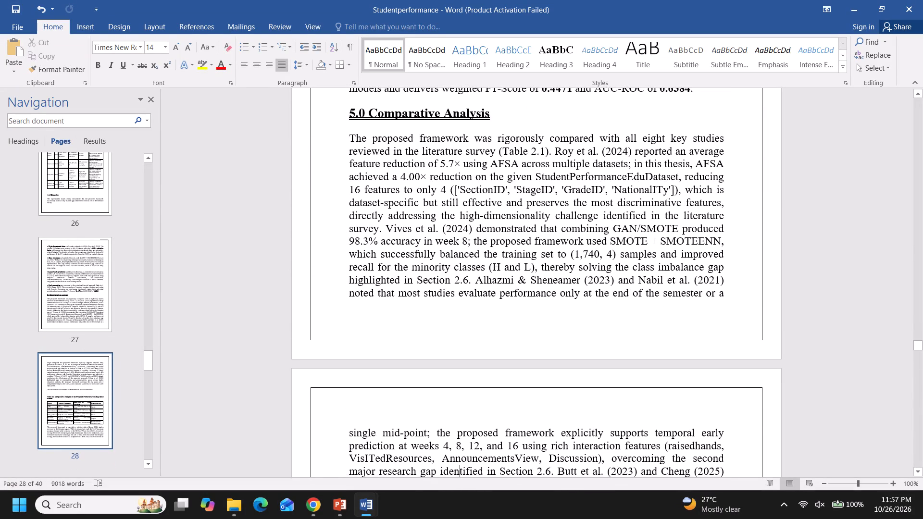
pyautogui.press('Down')
pyautogui.press('Down')
pyautogui.press('Down')
pyautogui.press('Down')
pyautogui.press('Down')
pyautogui.press('Down')
pyautogui.press('Down')
pyautogui.press('Down')
pyautogui.press('Down')
pyautogui.press('Down')
pyautogui.press('Down')
pyautogui.press('Down')
pyautogui.press('Down')
pyautogui.press('Down')
pyautogui.press('Down')
pyautogui.press('Down')
pyautogui.press('Down')
pyautogui.press('Down')
pyautogui.press('Down')
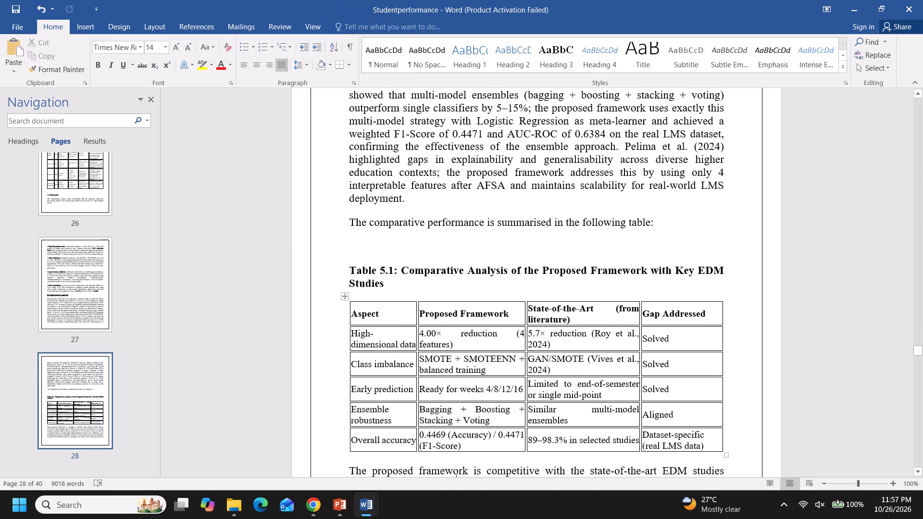
# Look past Table 5.1 and the closing text of chapter 5.0 for the following chapter heading and its page.
pyautogui.press('Down')
pyautogui.press('Down')
pyautogui.press('Down')
pyautogui.press('Down')
pyautogui.press('Down')
pyautogui.press('Down')
pyautogui.press('Down')
pyautogui.press('Down')
pyautogui.press('Down')
pyautogui.press('Down')
pyautogui.press('Down')
pyautogui.press('Down')
pyautogui.press('Down')
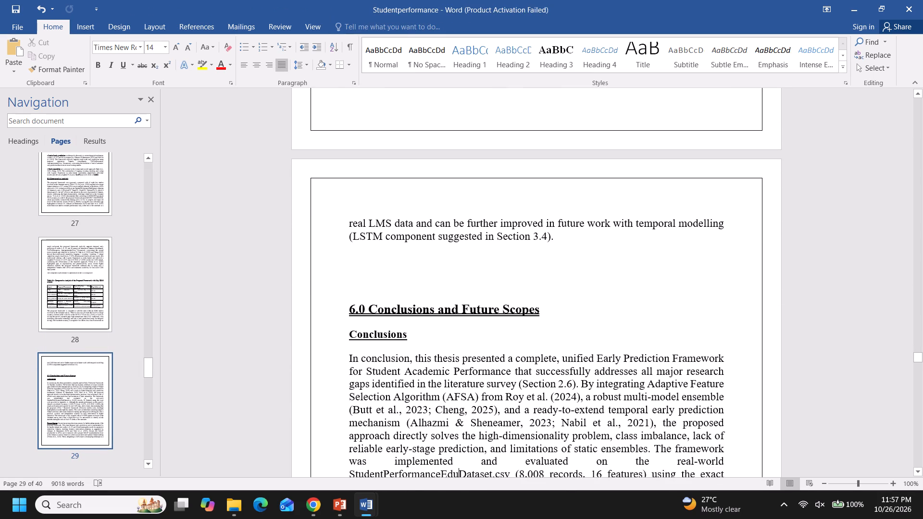
# Look through chapter 6.0 Conclusions and Future Scopes for its subheadings and the heading that follows the chapter.
pyautogui.press('Down')
pyautogui.press('Down')
pyautogui.press('Down')
pyautogui.press('Down')
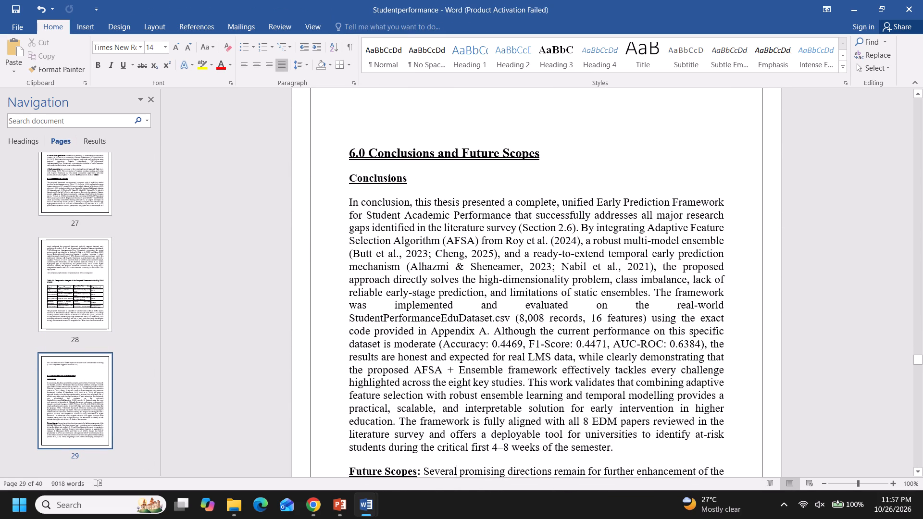
pyautogui.press('Down')
pyautogui.press('Down')
pyautogui.press('Down')
pyautogui.press('Down')
pyautogui.press('Down')
pyautogui.press('Down')
pyautogui.press('Down')
pyautogui.press('Down')
pyautogui.press('Down')
pyautogui.press('Down')
pyautogui.press('Down')
pyautogui.press('Down')
pyautogui.press('Down')
pyautogui.press('Down')
pyautogui.press('Down')
pyautogui.press('Down')
pyautogui.press('Down')
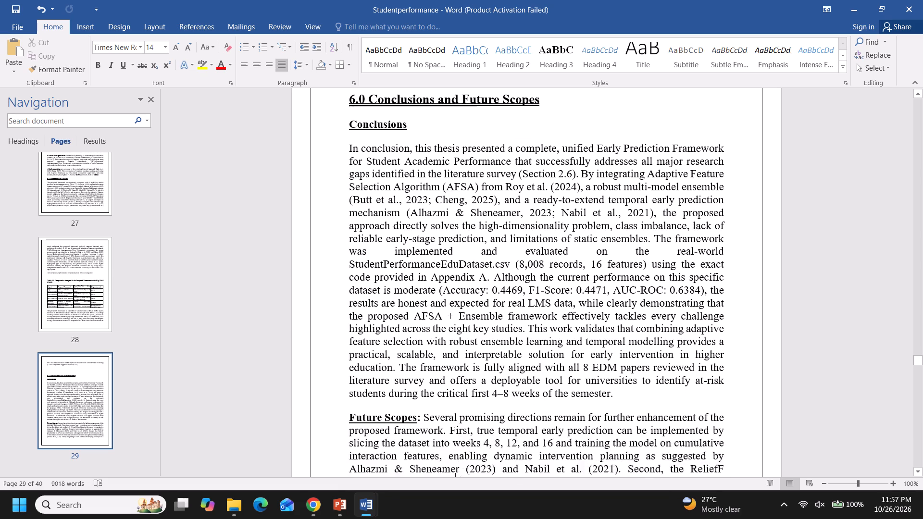
pyautogui.press('Down')
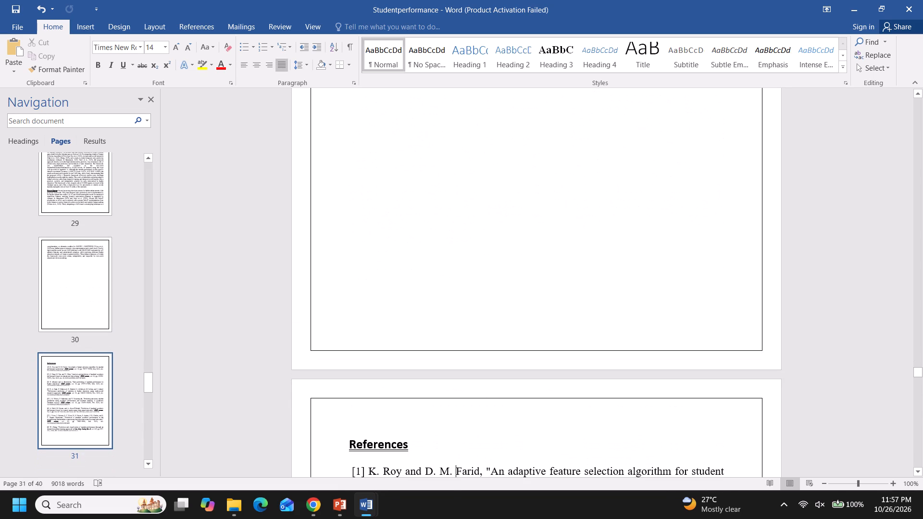
# Look through the References list to its end for the following heading and its page.
pyautogui.press('Down')
pyautogui.press('Down')
pyautogui.press('Down')
pyautogui.press('Down')
pyautogui.press('Down')
pyautogui.press('Down')
pyautogui.press('Down')
pyautogui.press('Down')
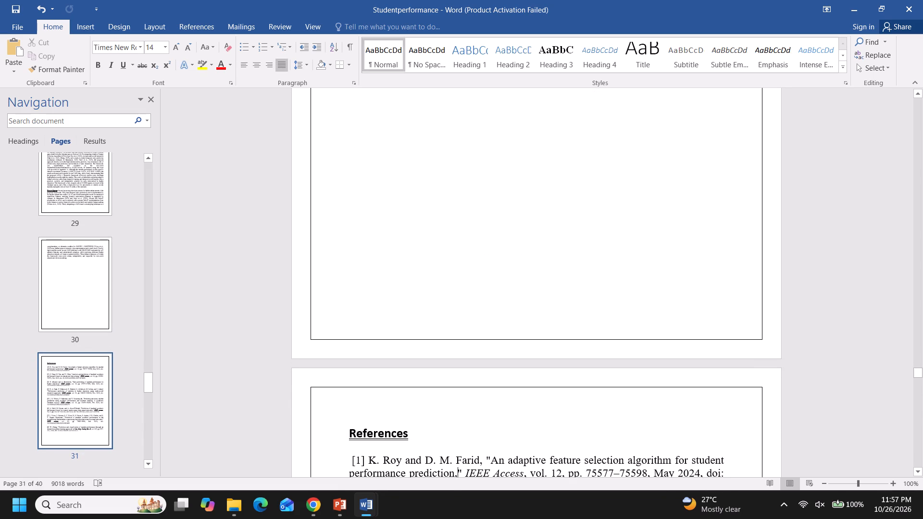
pyautogui.press('Down')
pyautogui.press('Down')
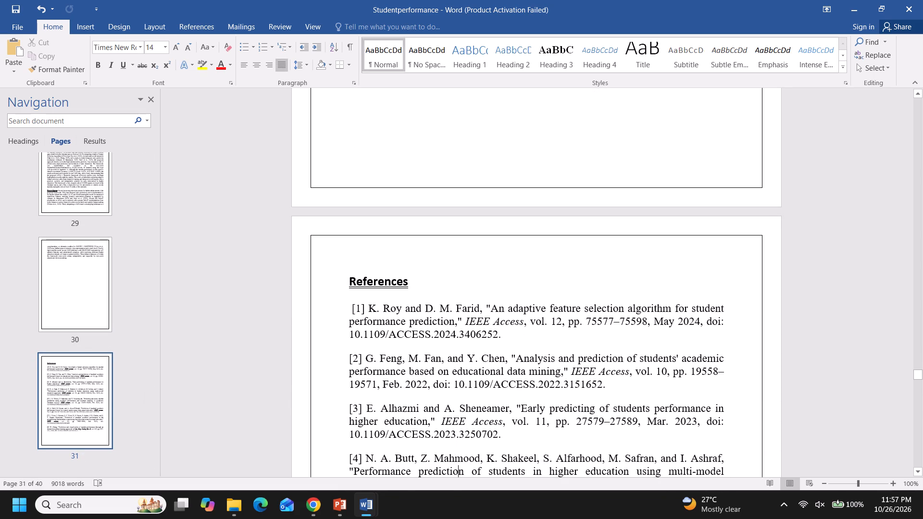
pyautogui.press('Down')
pyautogui.press('Down')
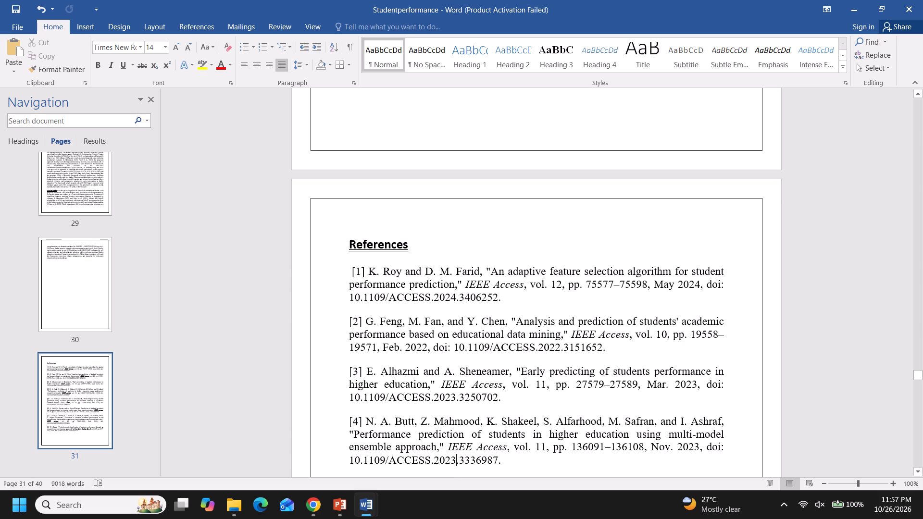
pyautogui.press('Down')
pyautogui.press('Down')
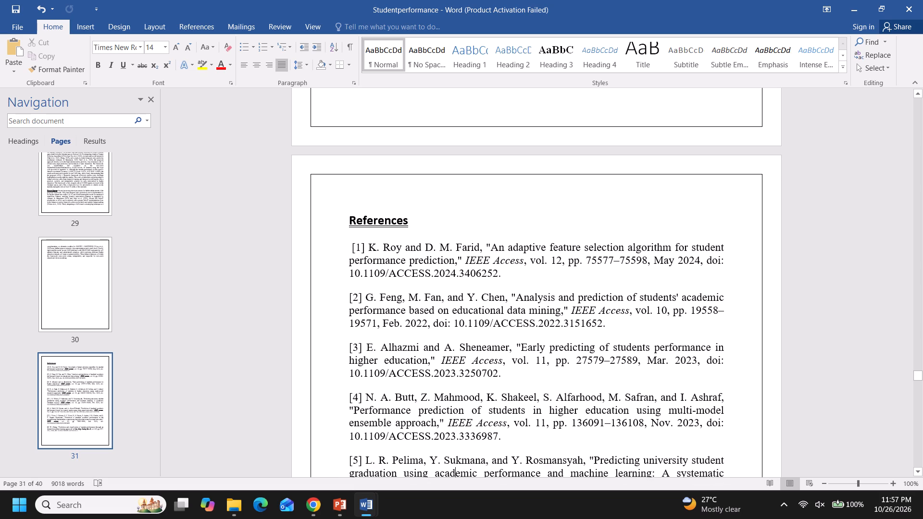
pyautogui.press('Down')
pyautogui.press('Down')
pyautogui.press('Down')
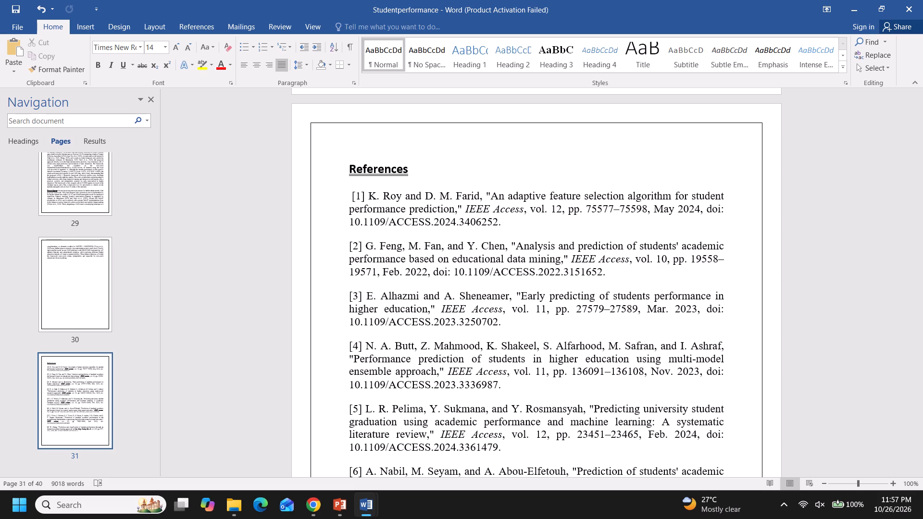
pyautogui.press('Down')
pyautogui.press('Down')
pyautogui.press('Down')
pyautogui.press('Down')
pyautogui.press('Down')
pyautogui.press('Down')
pyautogui.press('Down')
pyautogui.press('Down')
pyautogui.press('Down')
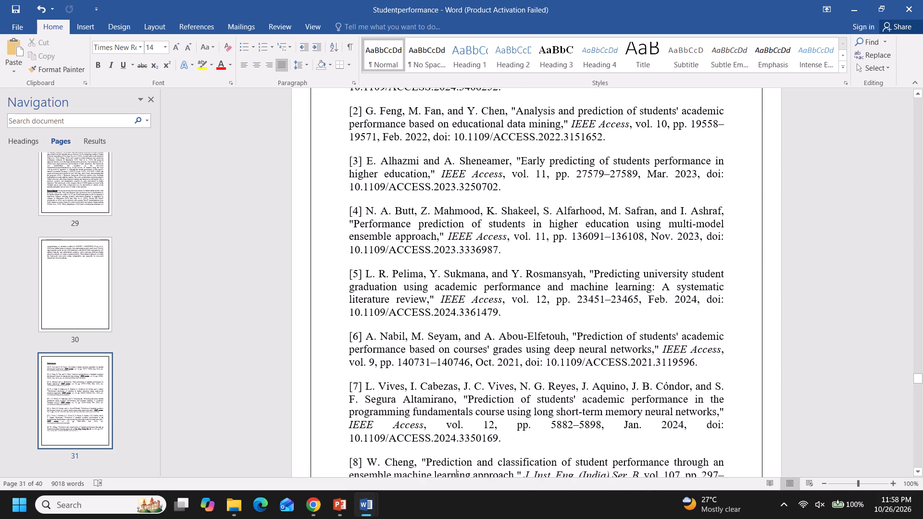
pyautogui.press('Down')
pyautogui.press('Down')
pyautogui.press('Down')
pyautogui.press('Down')
pyautogui.press('Down')
pyautogui.press('Down')
pyautogui.press('Down')
pyautogui.press('Down')
pyautogui.press('Down')
pyautogui.press('Down')
pyautogui.press('Down')
pyautogui.press('Down')
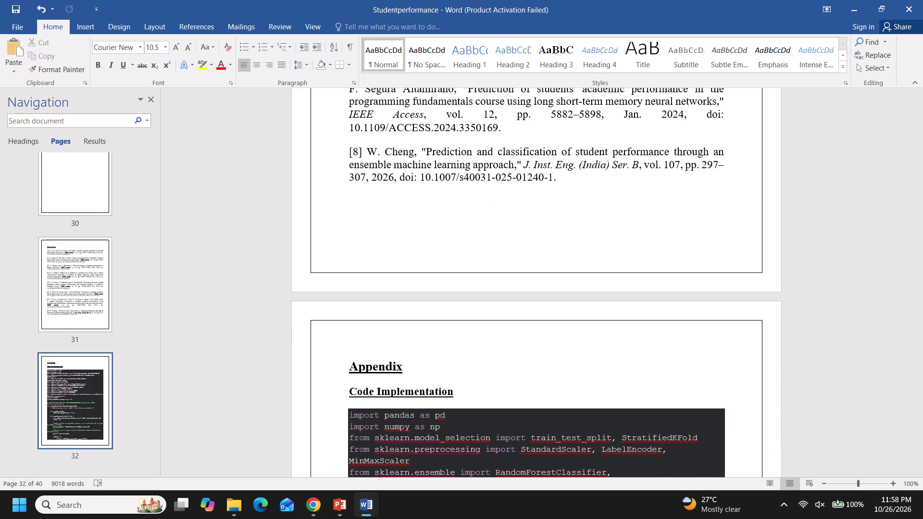
pyautogui.click(309, 499)
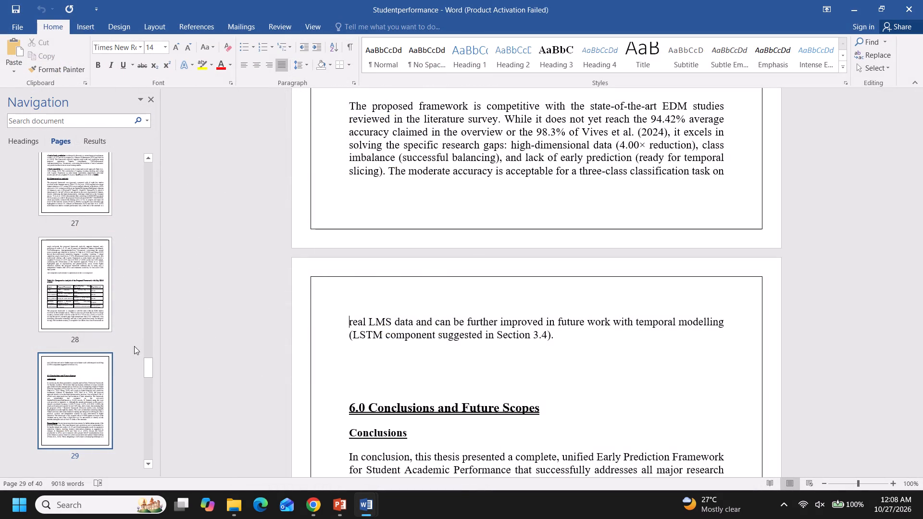
pyautogui.moveTo(146, 369); pyautogui.dragTo(151, 459)
pyautogui.click(80, 395)
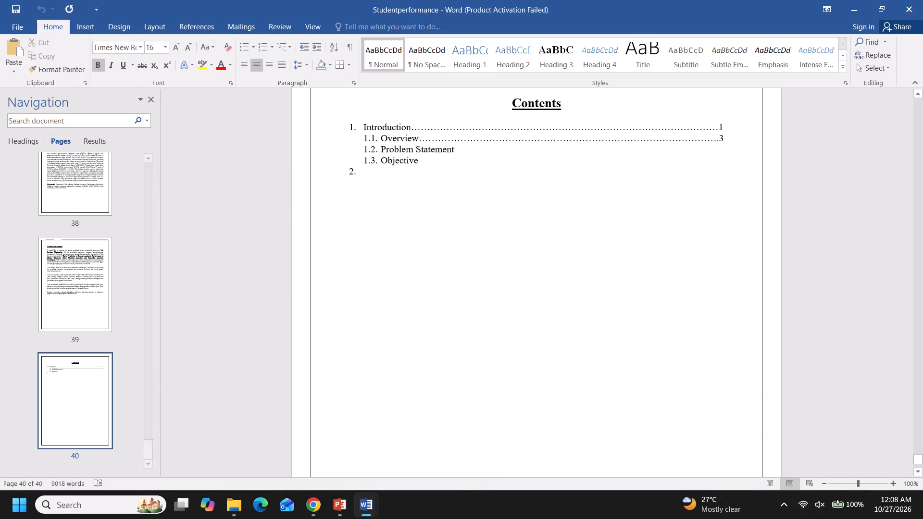
pyautogui.moveTo(343, 125); pyautogui.dragTo(384, 156)
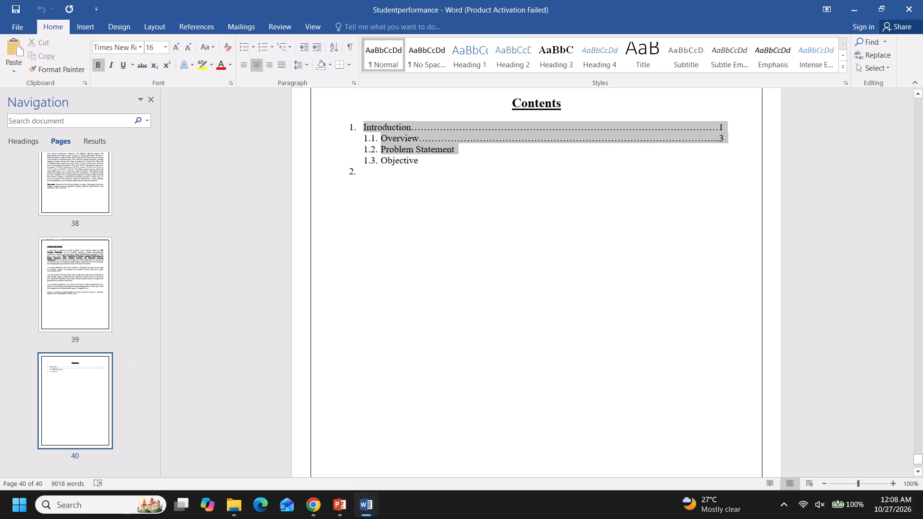
pyautogui.moveTo(384, 156); pyautogui.dragTo(388, 176)
pyautogui.press('BackSpace')
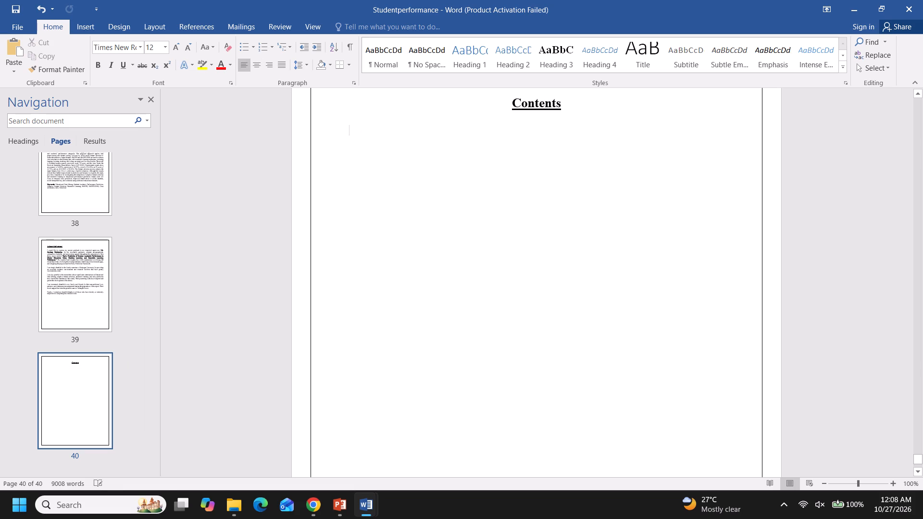
pyautogui.hotkey('ctrl', 'v')
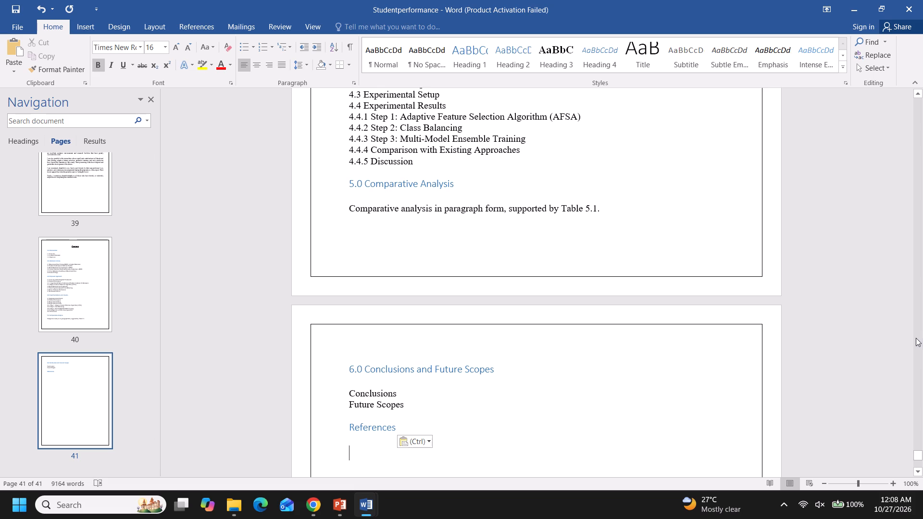
# Make the "1.0 Introduction" heading on the Contents page bold and set its font size to 16.
pyautogui.moveTo(917, 451); pyautogui.dragTo(916, 444)
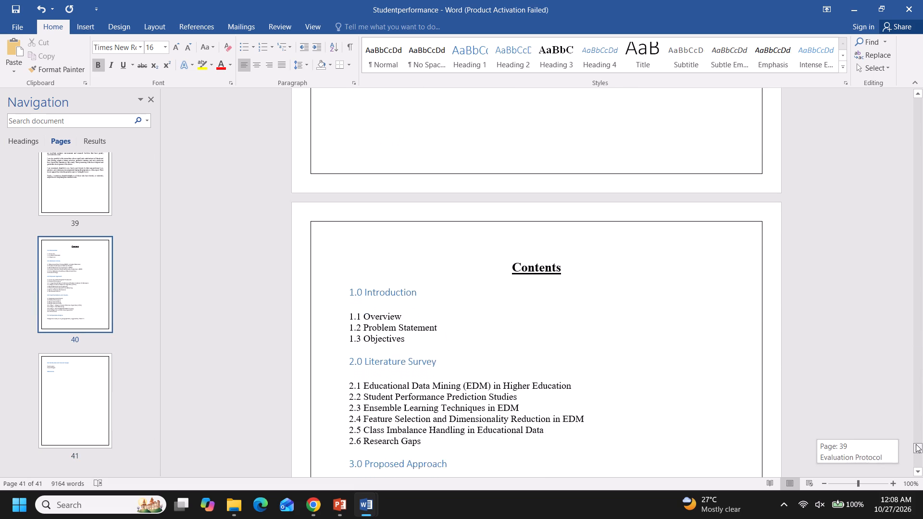
pyautogui.moveTo(916, 444); pyautogui.dragTo(916, 445)
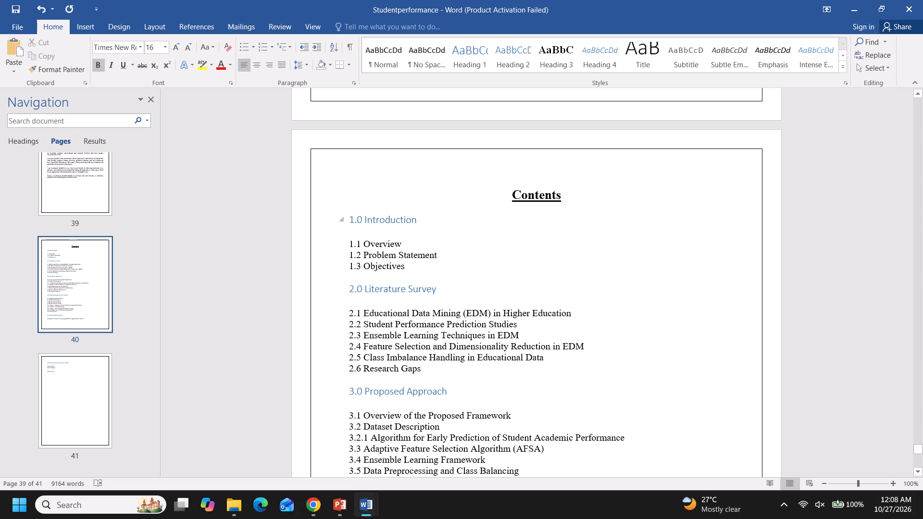
pyautogui.moveTo(423, 221); pyautogui.dragTo(353, 215)
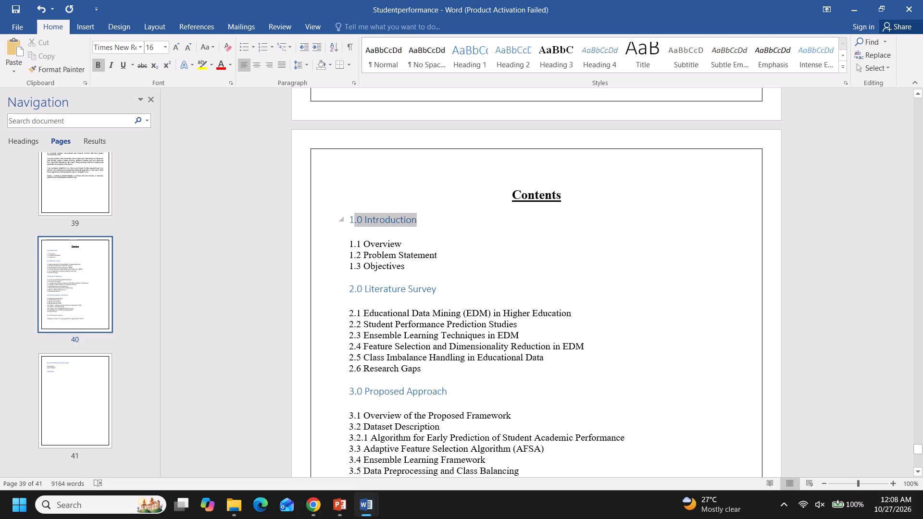
pyautogui.moveTo(353, 215); pyautogui.dragTo(348, 215)
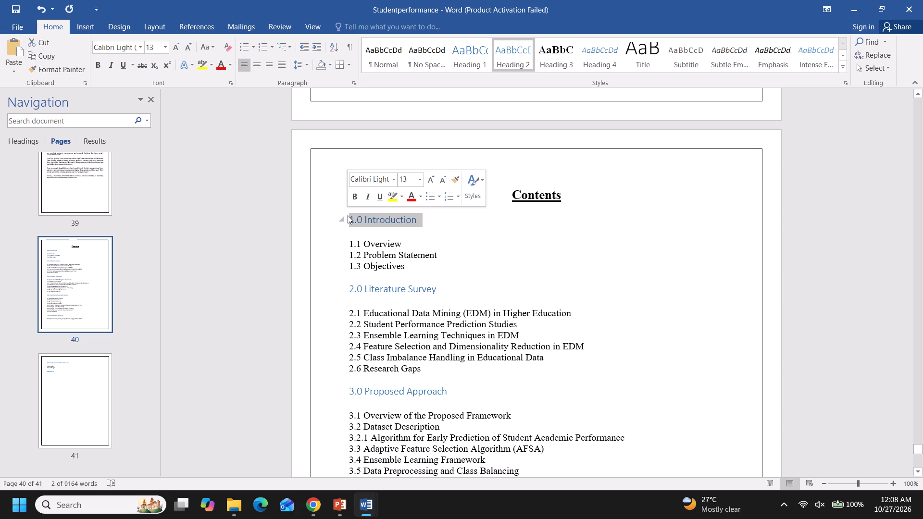
pyautogui.press('BackSpace')
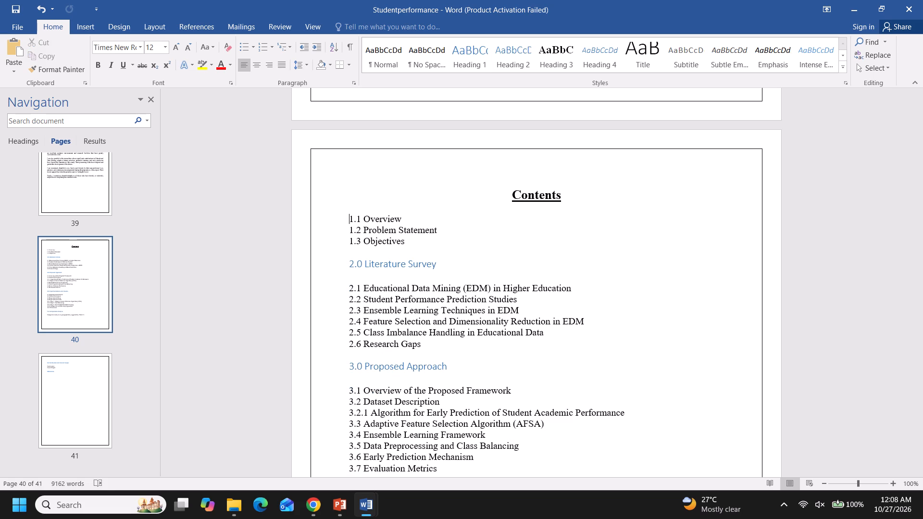
pyautogui.hotkey('ctrl', 'z')
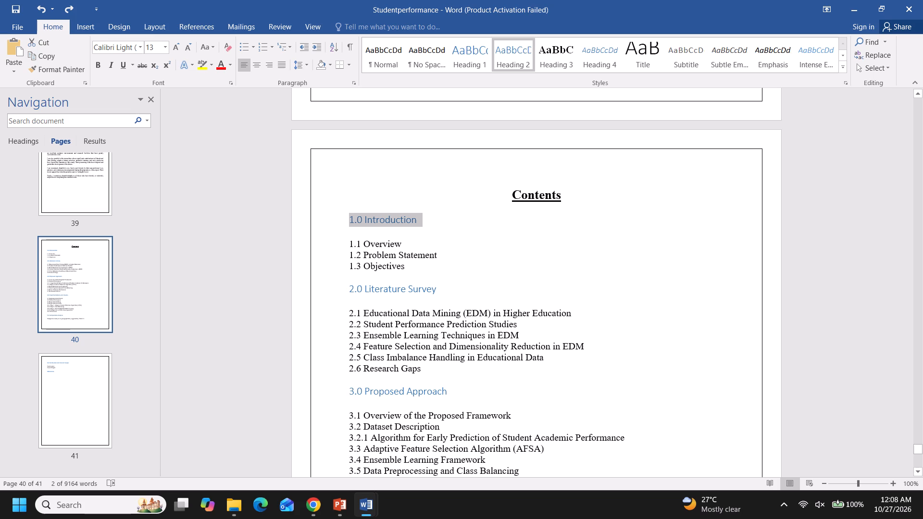
pyautogui.click(100, 62)
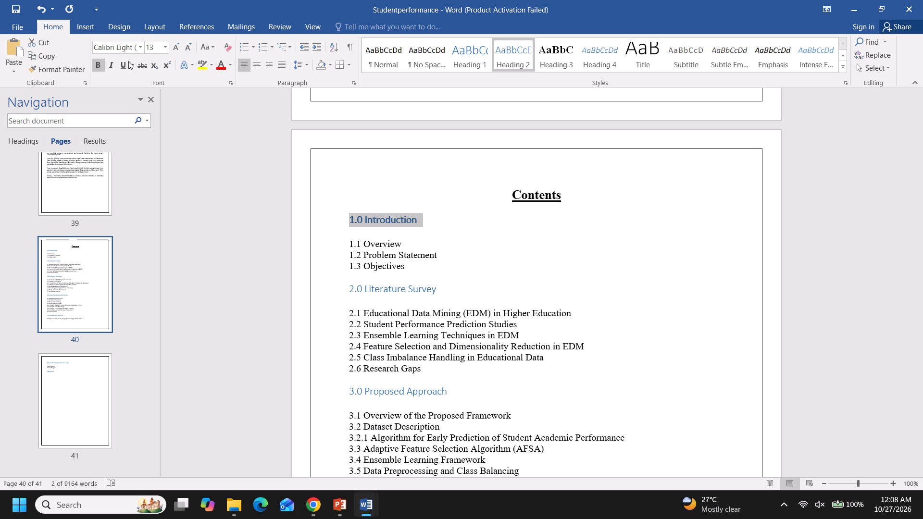
pyautogui.click(167, 49)
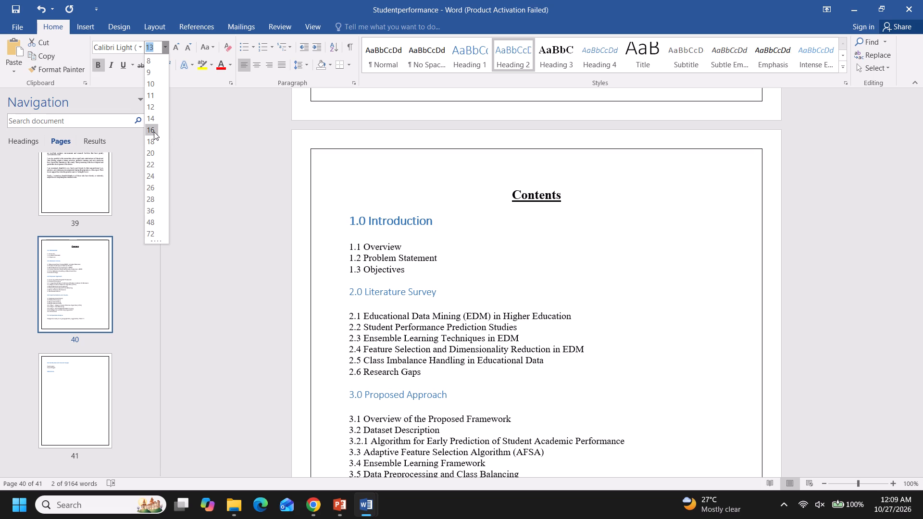
pyautogui.click(154, 132)
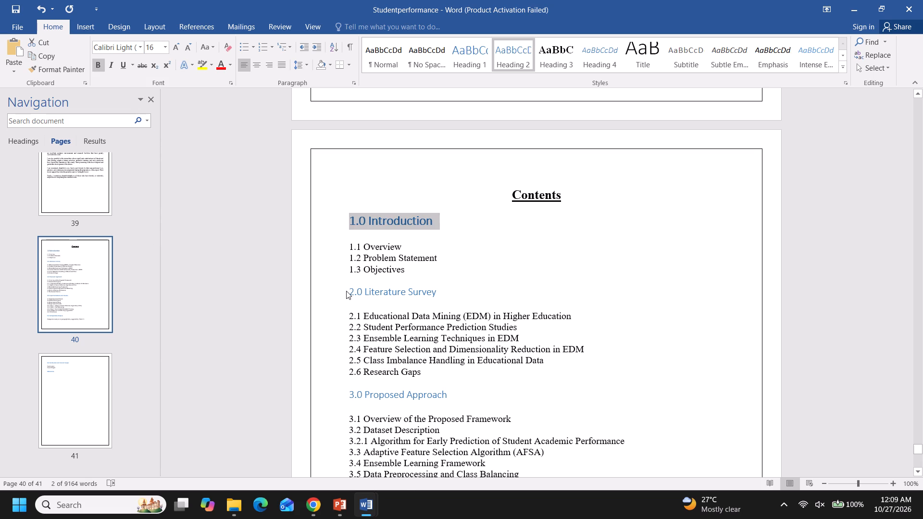
# Make the "2.0 Literature Survey" heading on the Contents page bold and set its font size to 16.
pyautogui.moveTo(349, 293); pyautogui.dragTo(350, 293)
pyautogui.moveTo(350, 293); pyautogui.dragTo(437, 292)
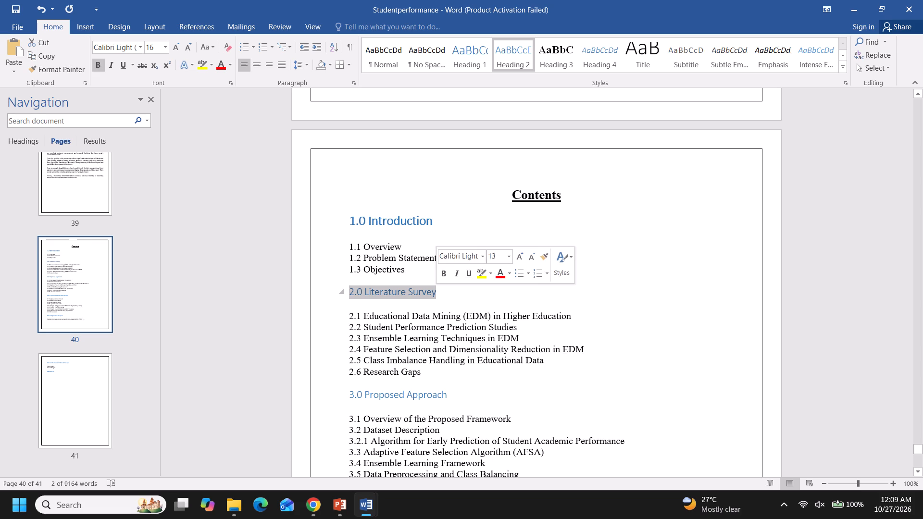
pyautogui.click(97, 66)
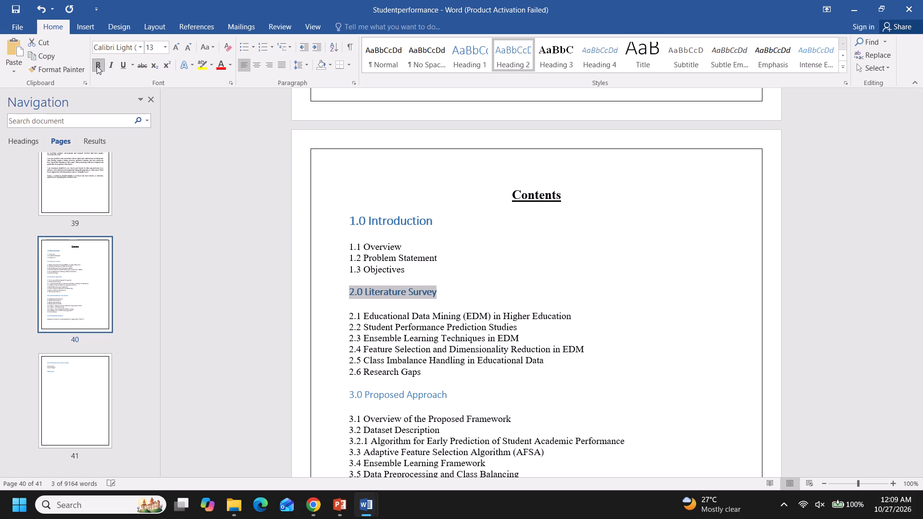
pyautogui.click(166, 46)
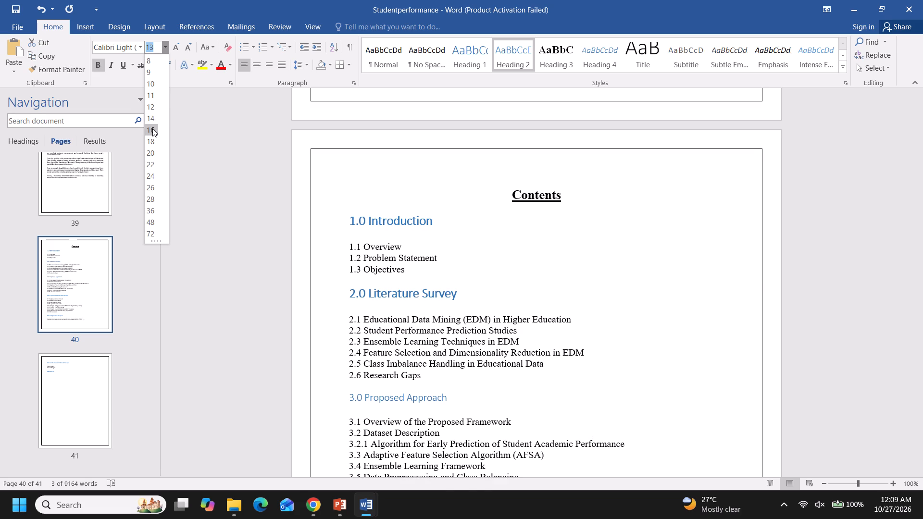
pyautogui.click(152, 129)
pyautogui.click(456, 296)
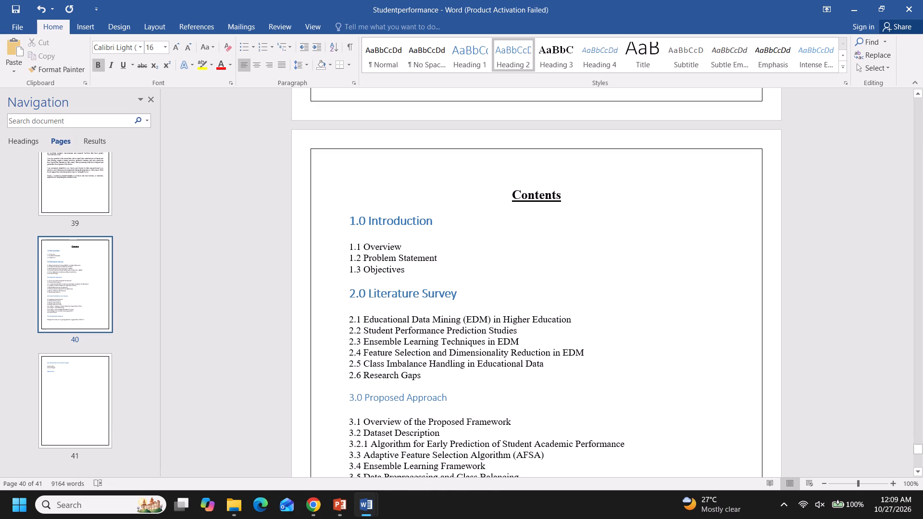
# Make the "3.0 Proposed Approach" heading on the Contents page bold and set its font size to 16.
pyautogui.moveTo(349, 396); pyautogui.dragTo(393, 400)
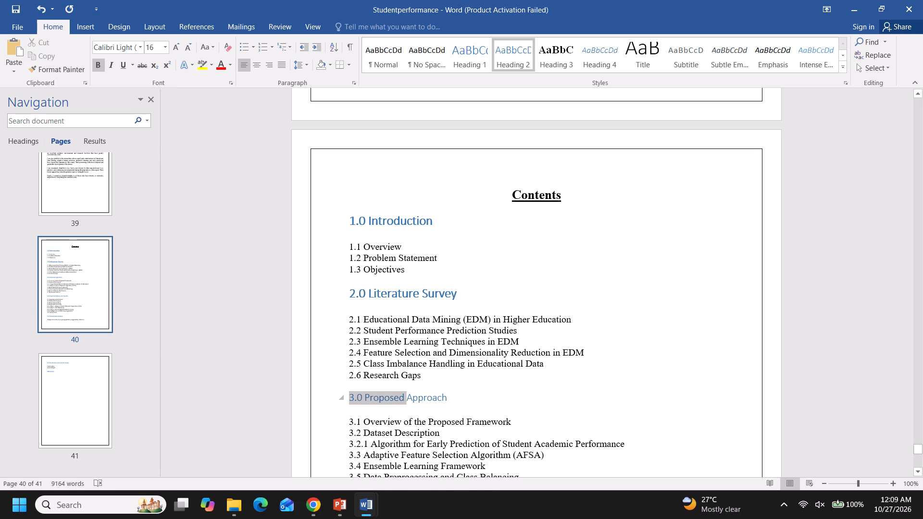
pyautogui.moveTo(393, 400); pyautogui.dragTo(440, 398)
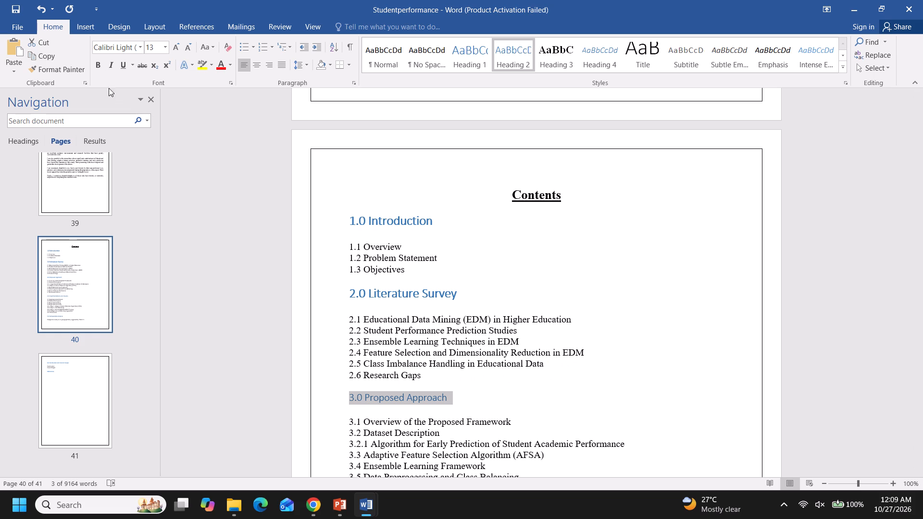
pyautogui.click(98, 65)
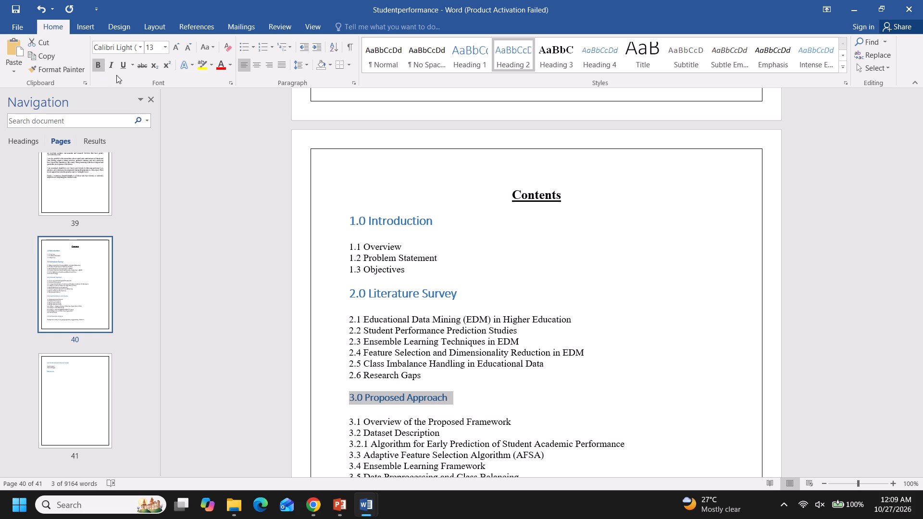
pyautogui.click(124, 63)
pyautogui.click(165, 47)
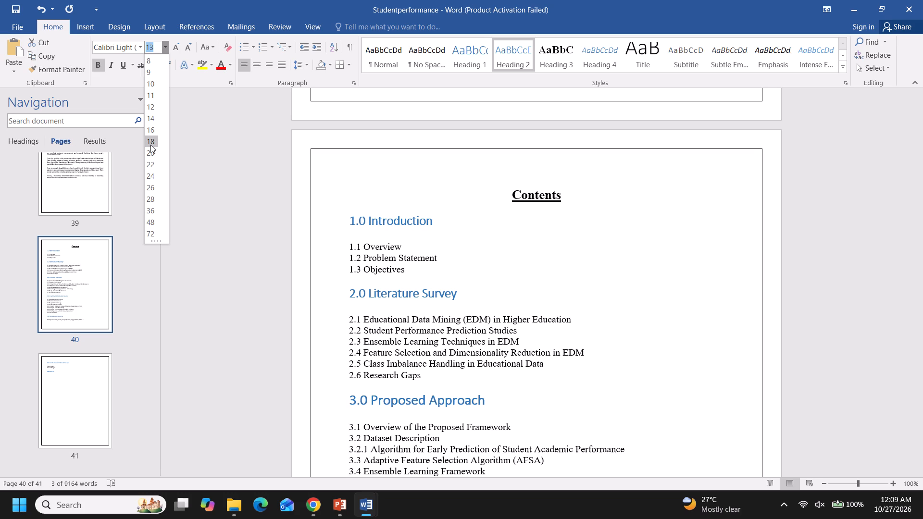
pyautogui.click(150, 133)
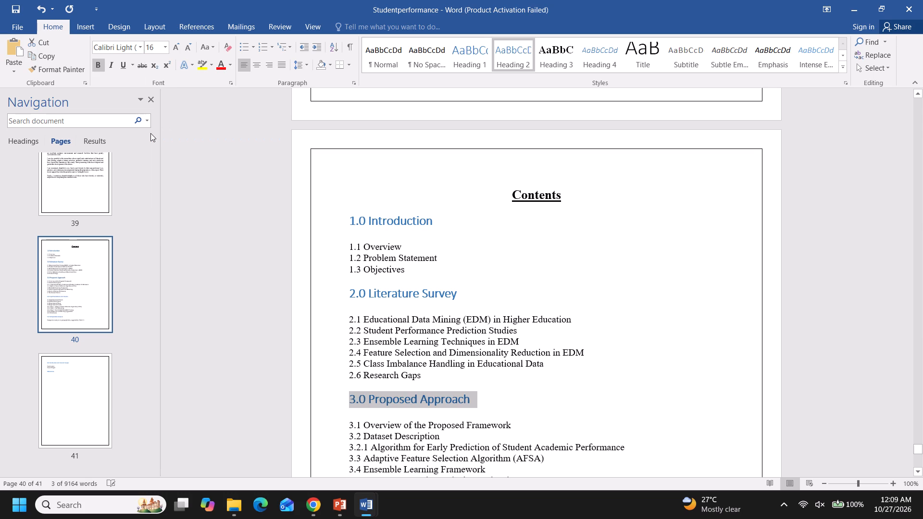
pyautogui.click(495, 305)
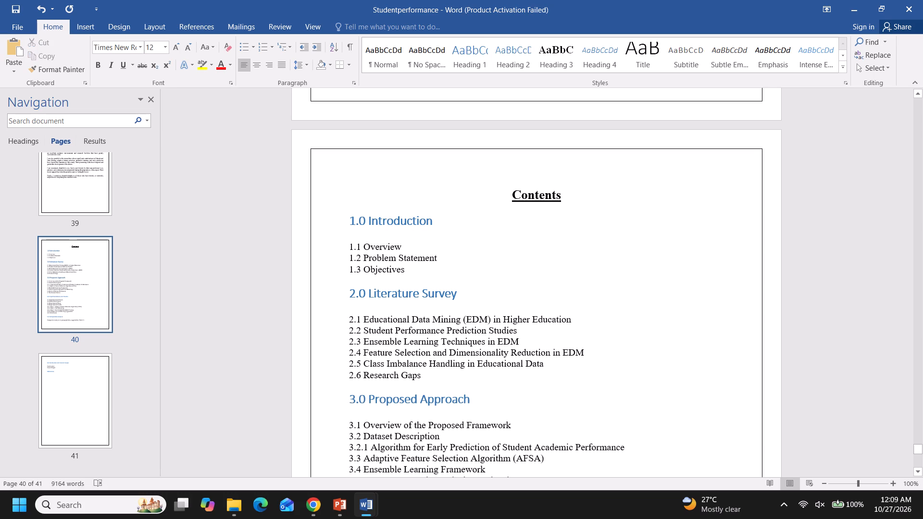
# Make the "4.0 Experimentations and Results" heading in the contents list bold and set its font size to 16.
pyautogui.moveTo(917, 450); pyautogui.dragTo(917, 455)
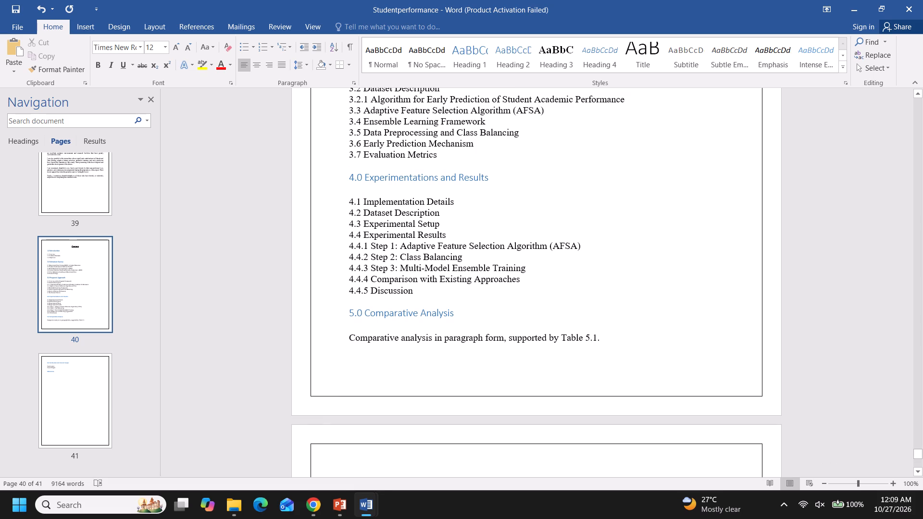
pyautogui.moveTo(349, 179); pyautogui.dragTo(369, 180)
pyautogui.moveTo(369, 180); pyautogui.dragTo(460, 178)
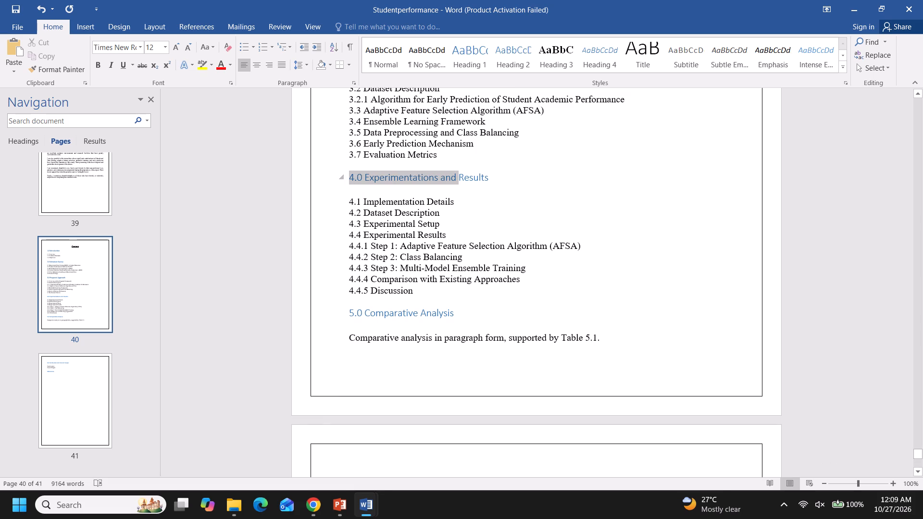
pyautogui.moveTo(460, 178); pyautogui.dragTo(477, 178)
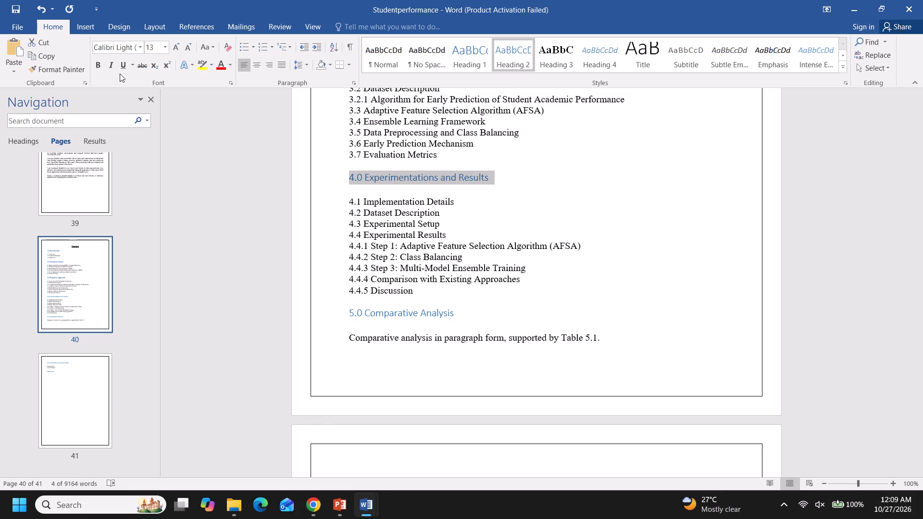
pyautogui.click(98, 66)
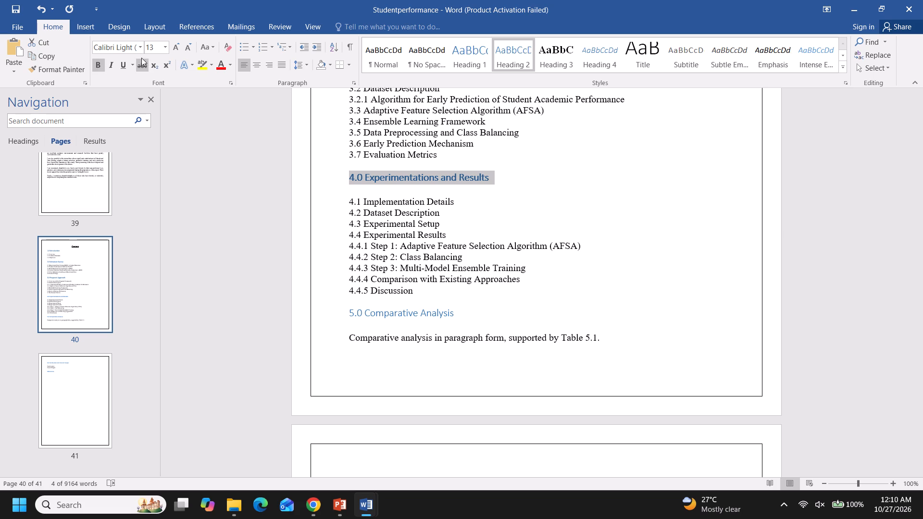
pyautogui.click(164, 48)
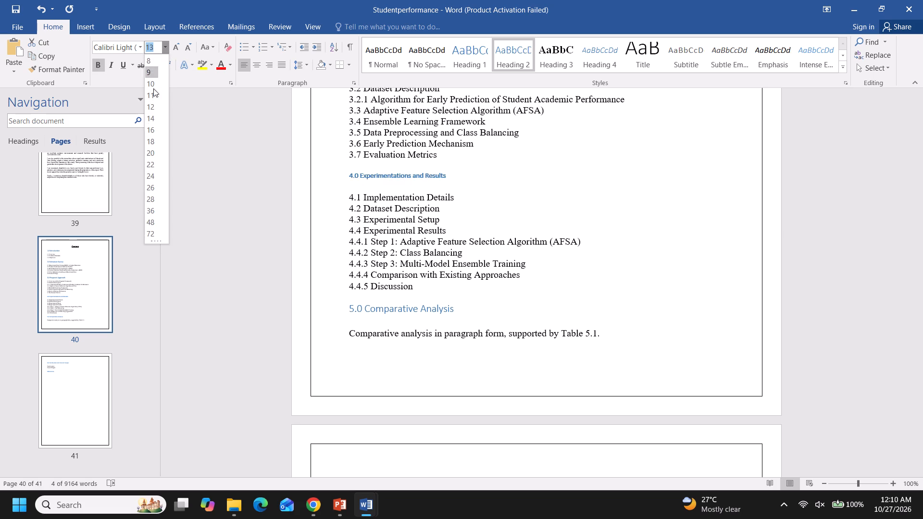
pyautogui.click(151, 127)
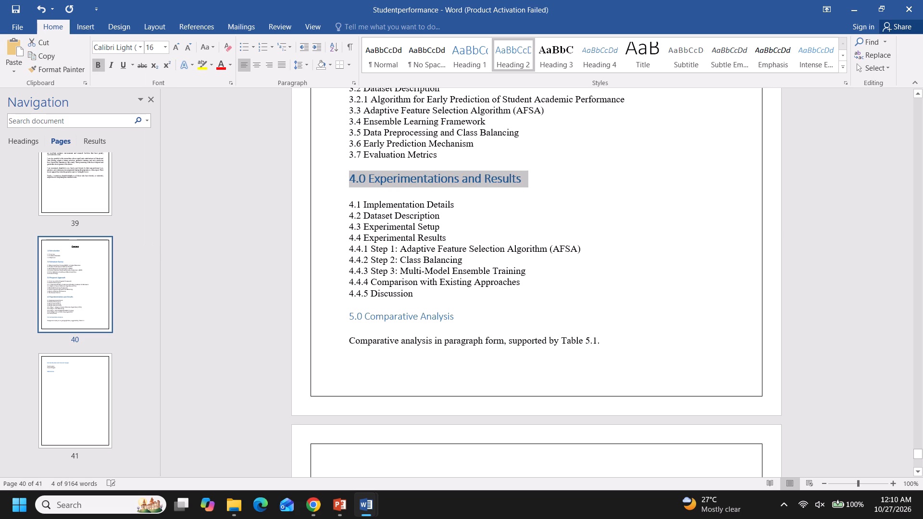
pyautogui.click(393, 247)
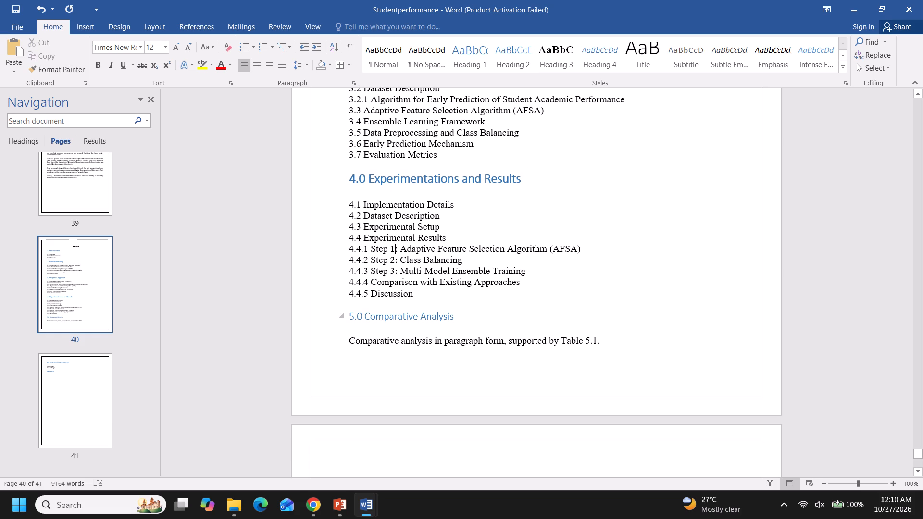
# Make the "5.0 Comparative Analysis" heading in the contents list bold and set its font size to 16.
pyautogui.moveTo(348, 314); pyautogui.dragTo(426, 310)
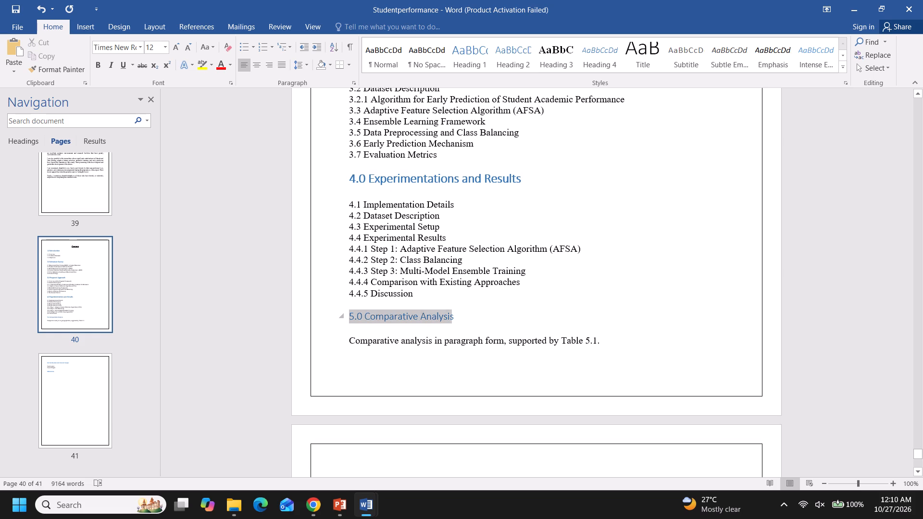
pyautogui.moveTo(426, 310); pyautogui.dragTo(453, 320)
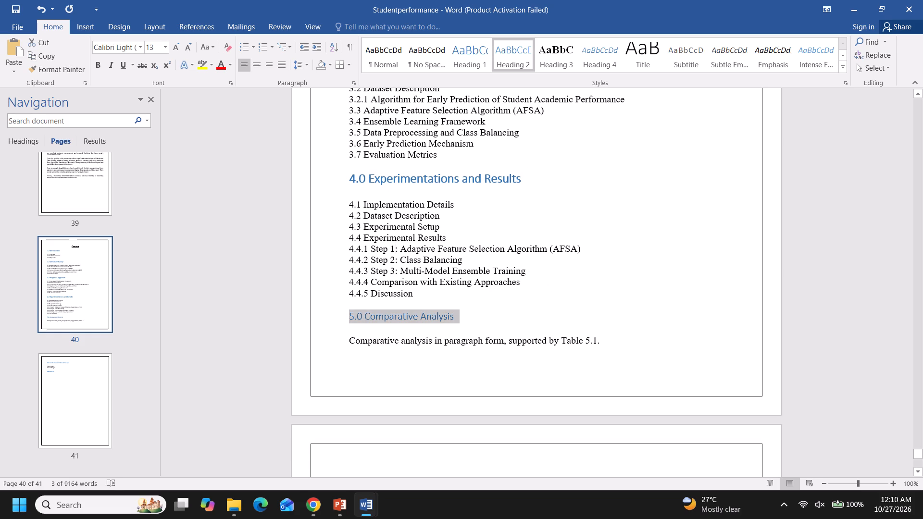
pyautogui.click(96, 63)
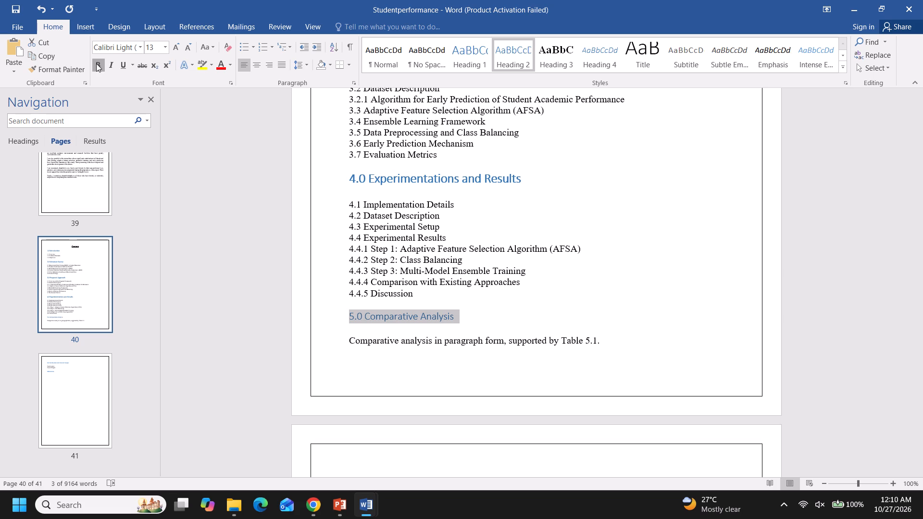
pyautogui.click(163, 47)
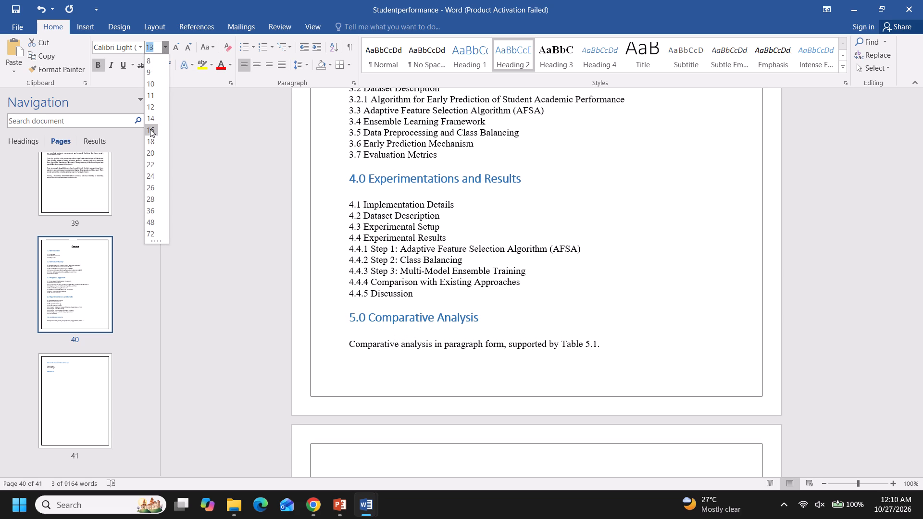
pyautogui.click(150, 129)
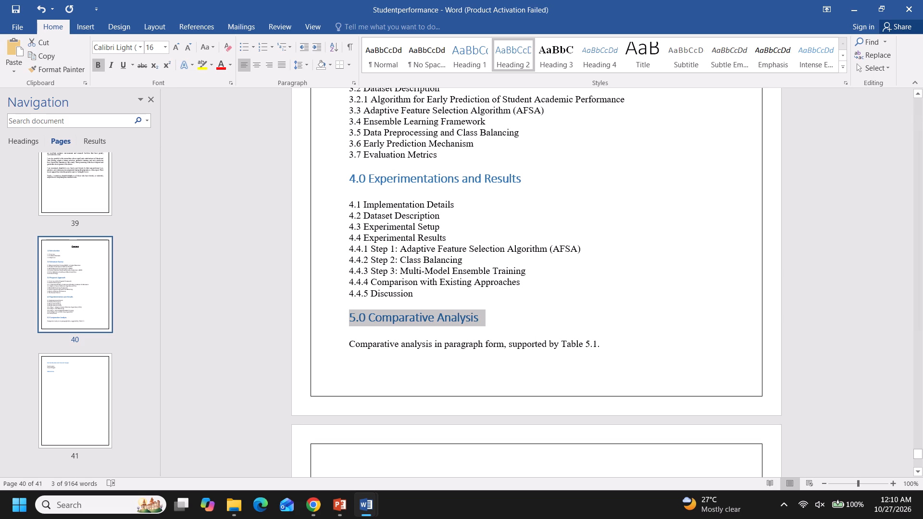
pyautogui.click(524, 258)
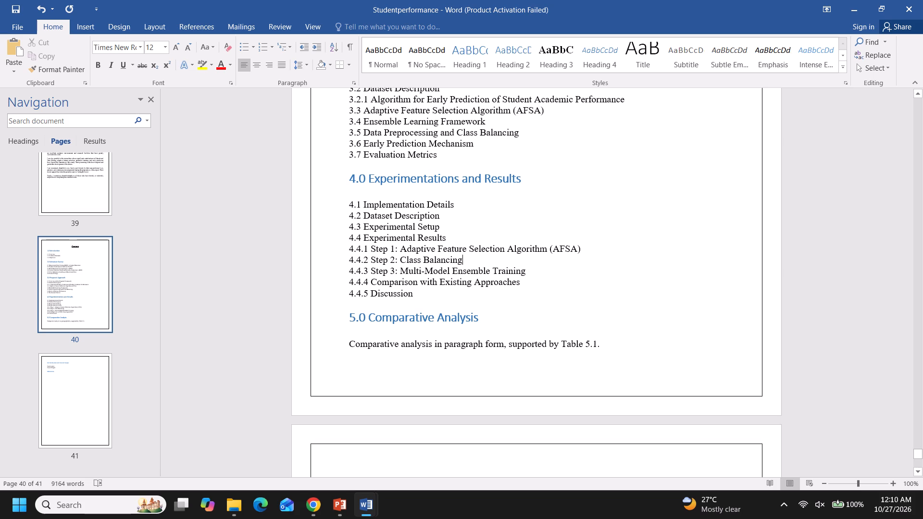
# Make the "6.0 Conclusions and Future Scopes" heading on the last page bold and set its font size to 16.
pyautogui.moveTo(917, 453); pyautogui.dragTo(917, 457)
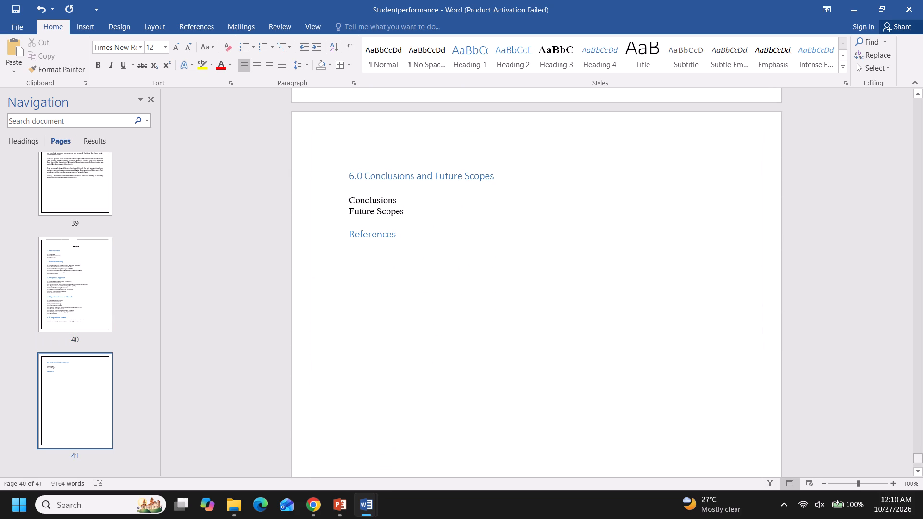
pyautogui.moveTo(347, 173); pyautogui.dragTo(351, 174)
pyautogui.moveTo(351, 174); pyautogui.dragTo(373, 177)
pyautogui.moveTo(349, 172); pyautogui.dragTo(479, 175)
pyautogui.click(99, 65)
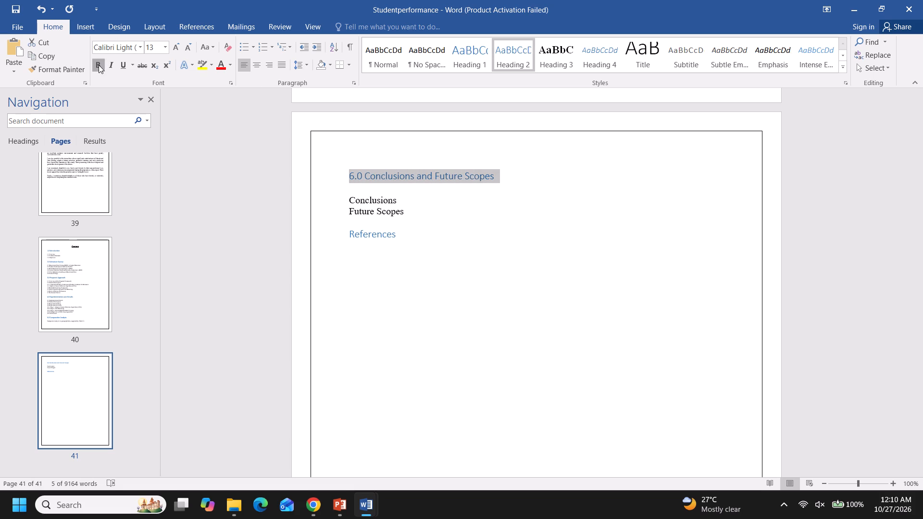
pyautogui.click(165, 44)
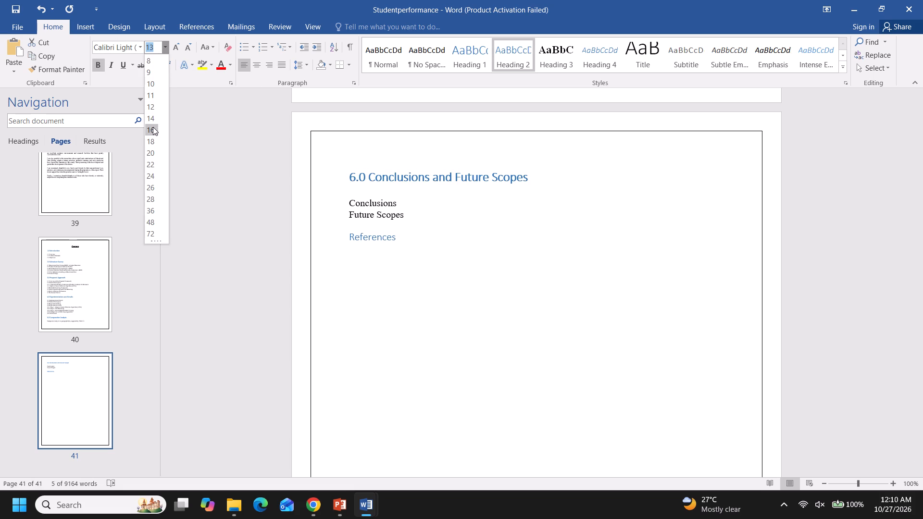
pyautogui.click(153, 127)
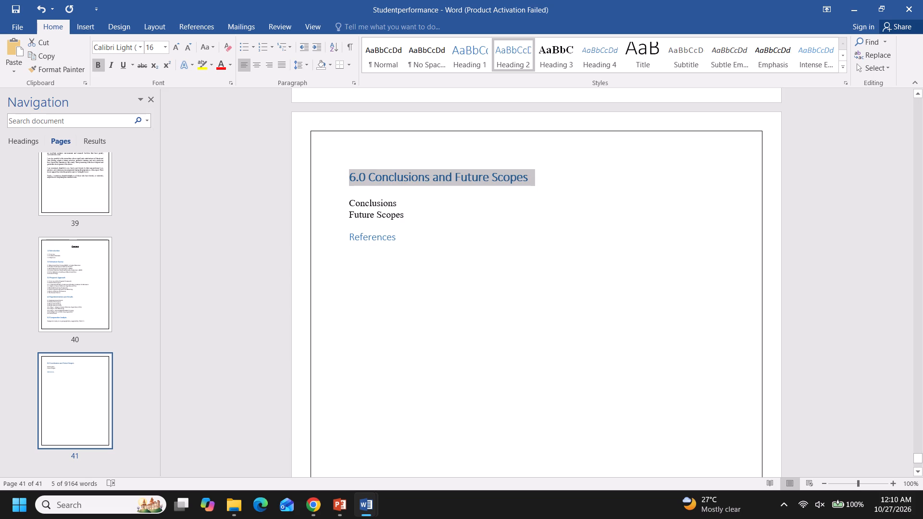
pyautogui.click(354, 254)
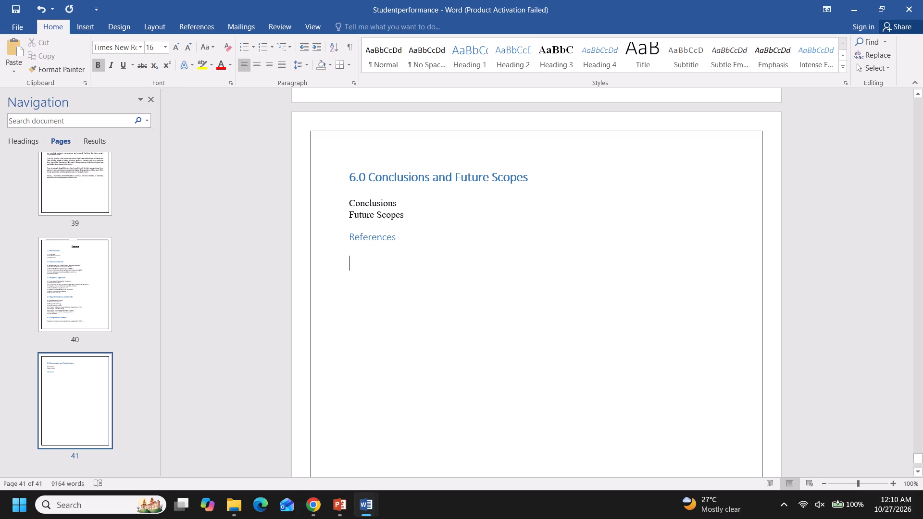
# Make the "References" heading on the last page bold and set its font size to 16.
pyautogui.moveTo(348, 237); pyautogui.dragTo(395, 240)
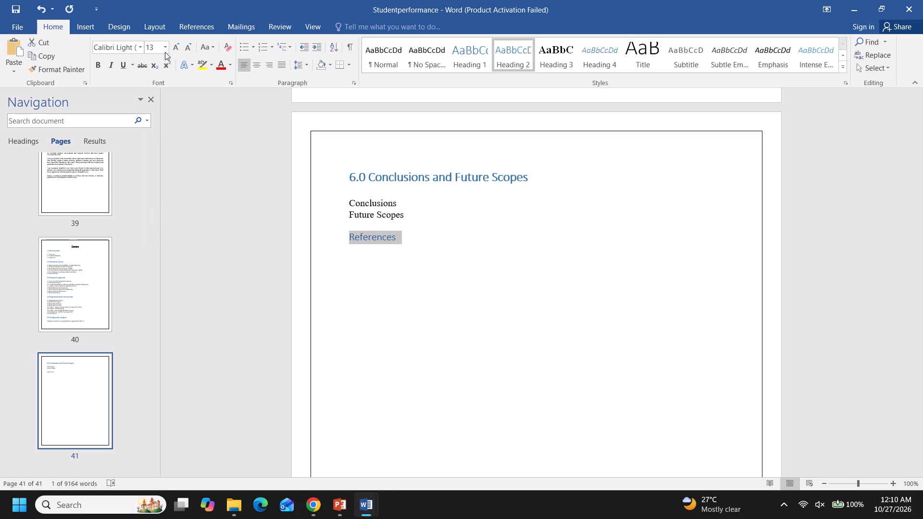
pyautogui.click(100, 69)
pyautogui.click(164, 50)
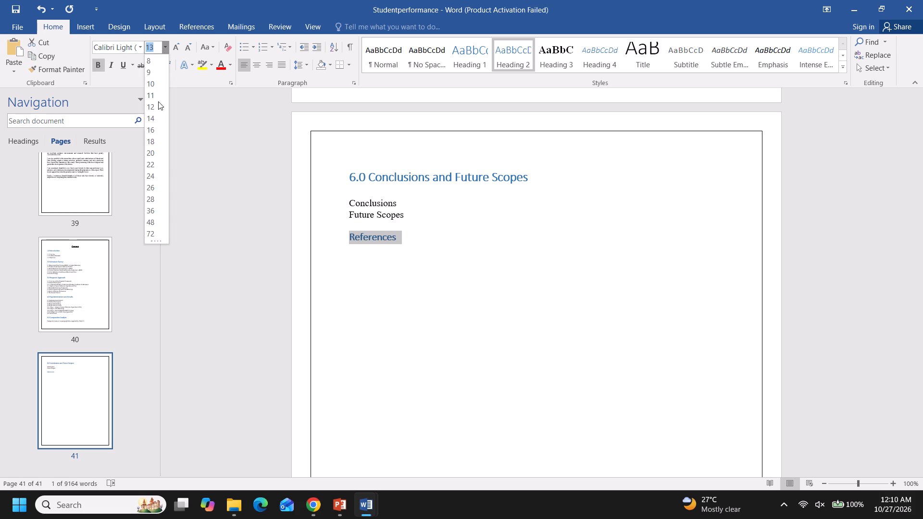
pyautogui.click(154, 127)
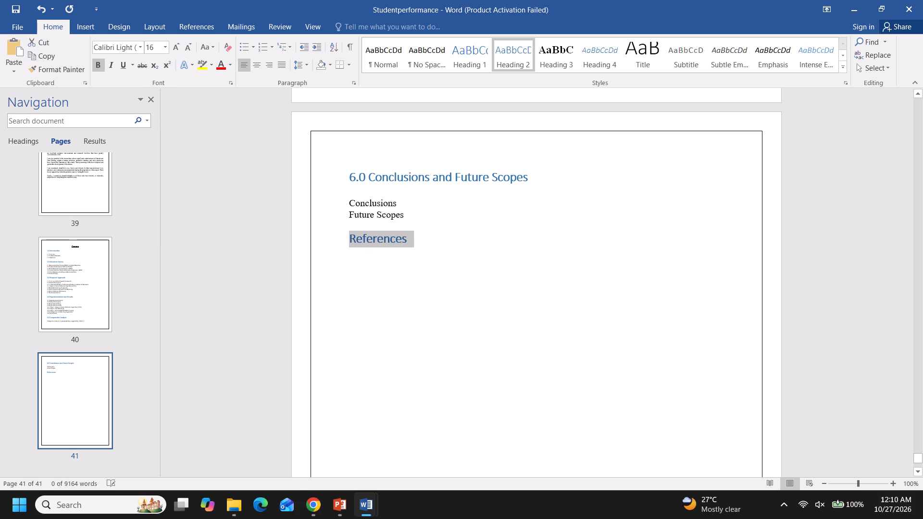
pyautogui.click(347, 336)
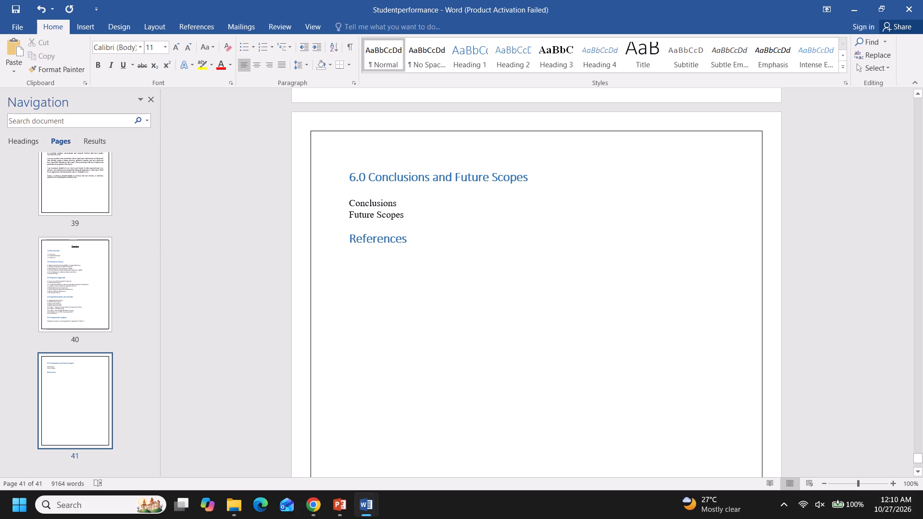
pyautogui.click(312, 509)
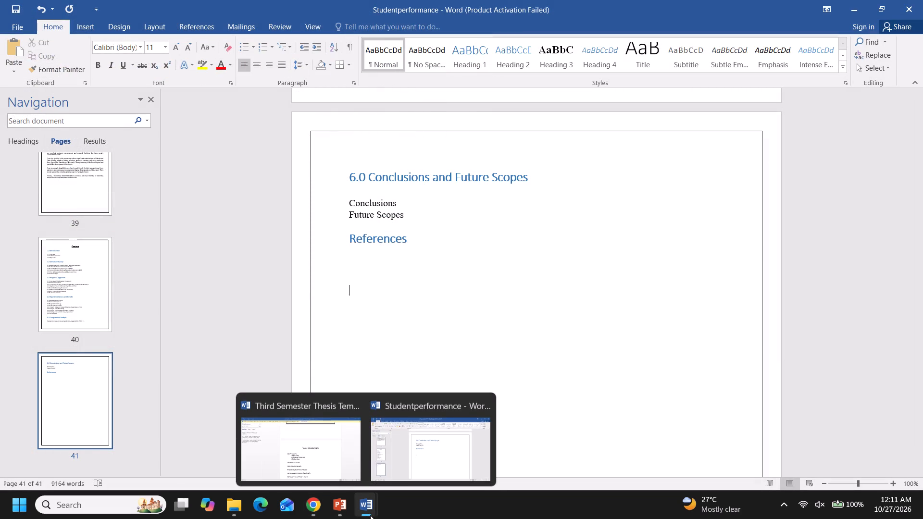
pyautogui.click(312, 508)
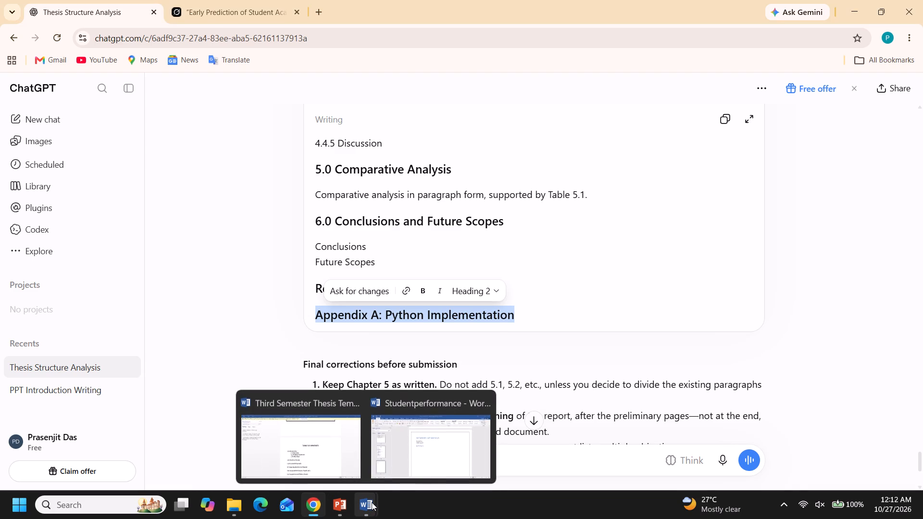
pyautogui.click(430, 440)
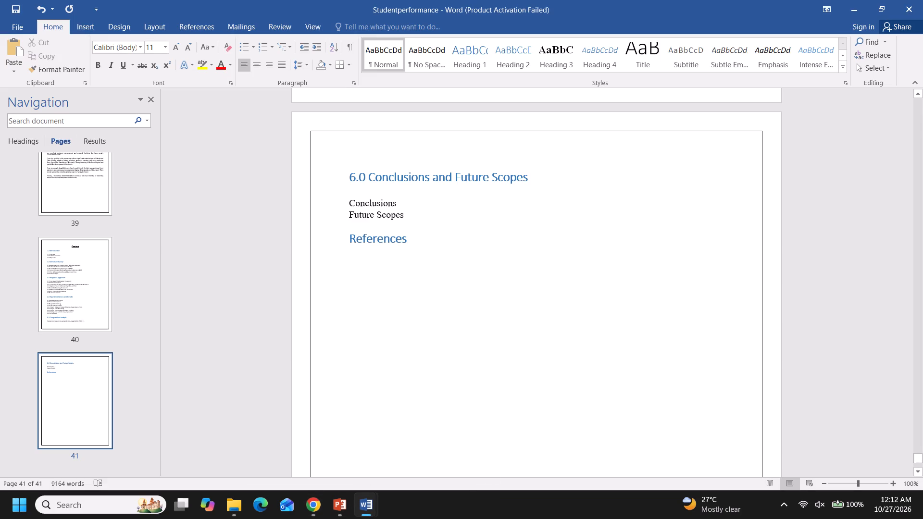
pyautogui.press('BackSpace')
pyautogui.hotkey('ctrl', 'v')
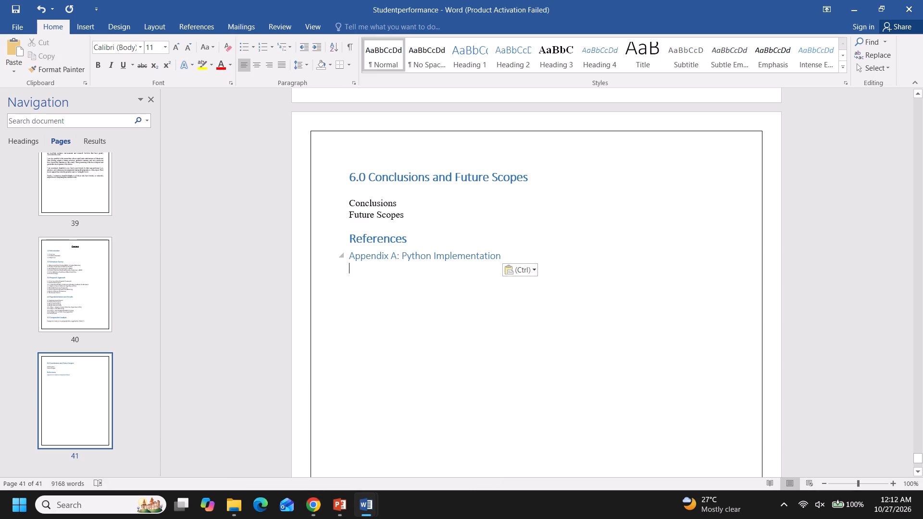
# Make the "Appendix A: Python Implementation" heading on the last page bold and set its font size to 16.
pyautogui.moveTo(350, 255); pyautogui.dragTo(475, 262)
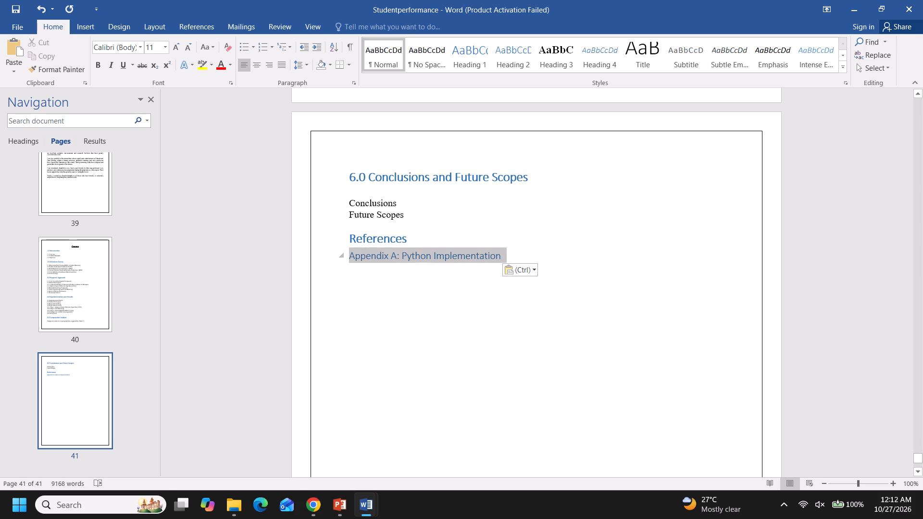
pyautogui.click(100, 63)
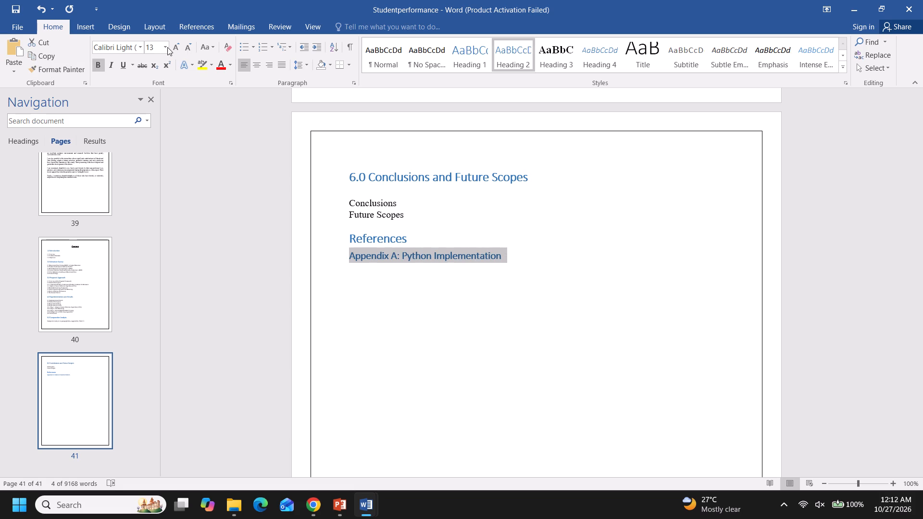
pyautogui.click(164, 47)
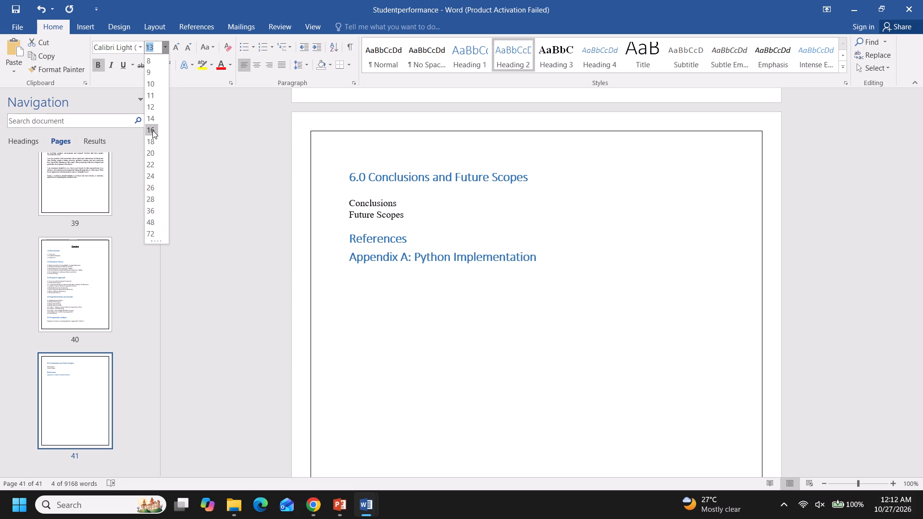
pyautogui.click(152, 130)
pyautogui.click(750, 278)
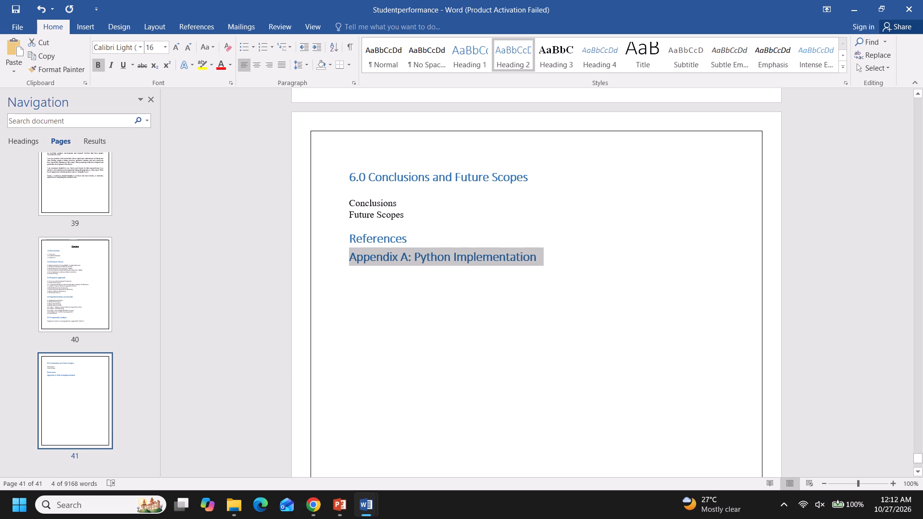
# Set entries 1.1 to 1.3 under "1.0 Introduction" on the Contents page to font size 14 and make them bold.
pyautogui.moveTo(921, 460); pyautogui.dragTo(919, 454)
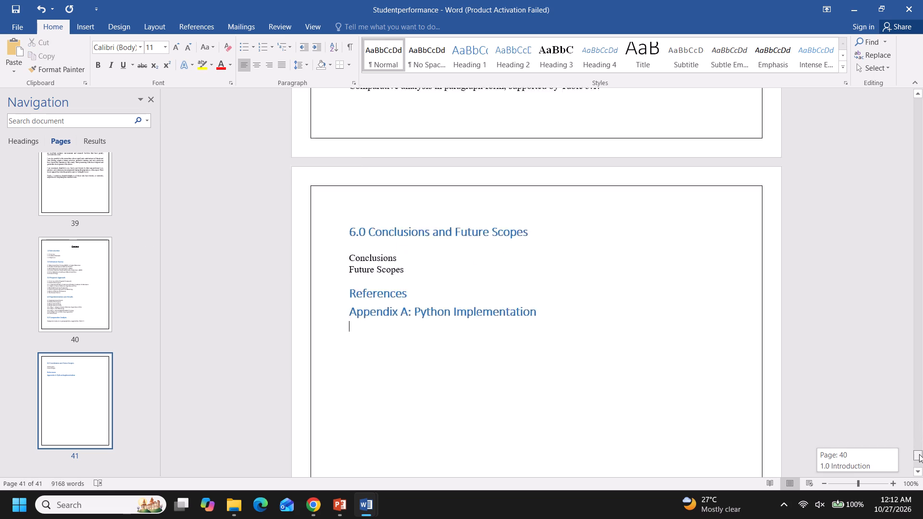
pyautogui.moveTo(919, 454); pyautogui.dragTo(919, 450)
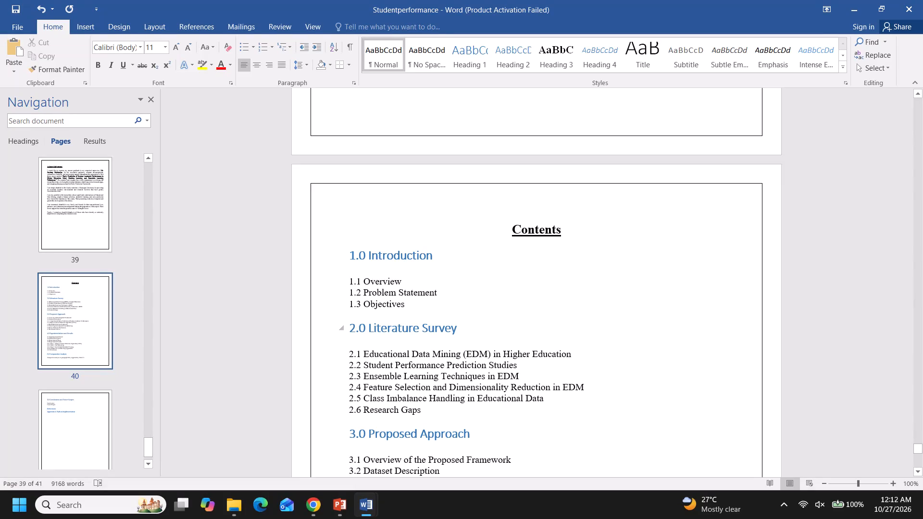
pyautogui.moveTo(346, 277); pyautogui.dragTo(409, 305)
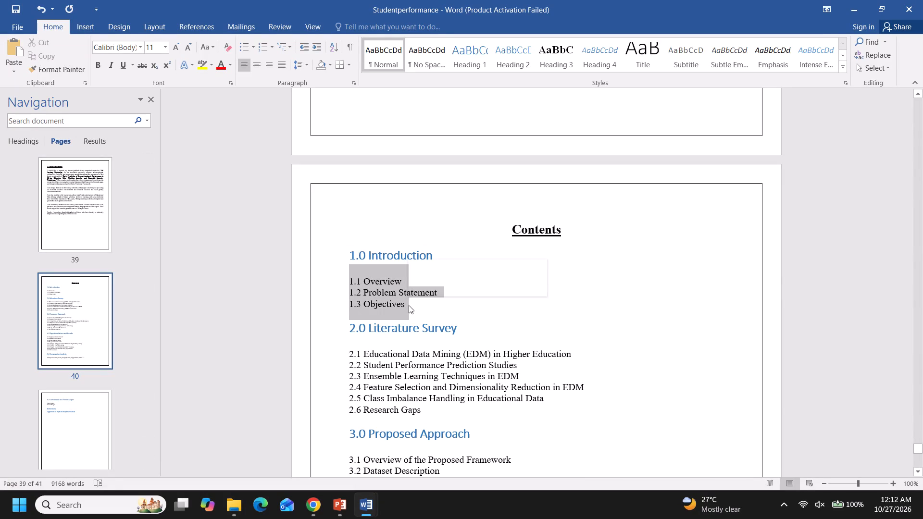
pyautogui.click(164, 51)
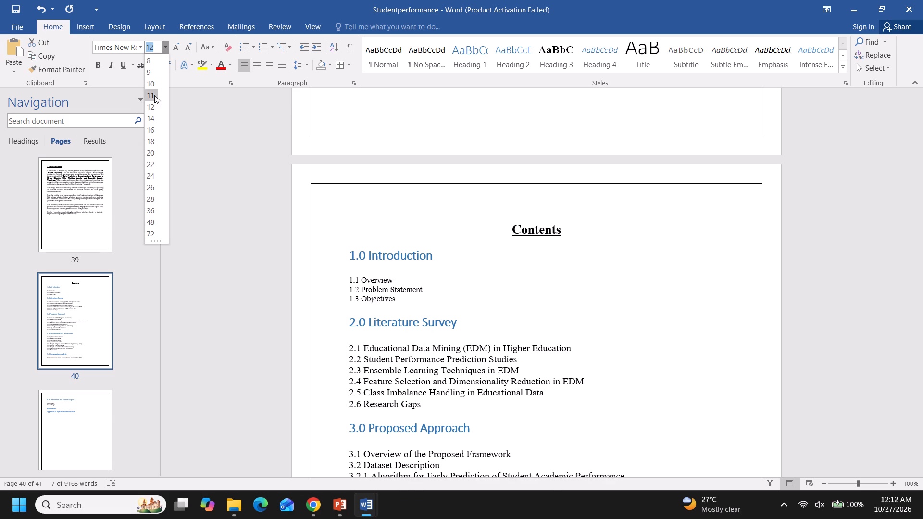
pyautogui.click(153, 118)
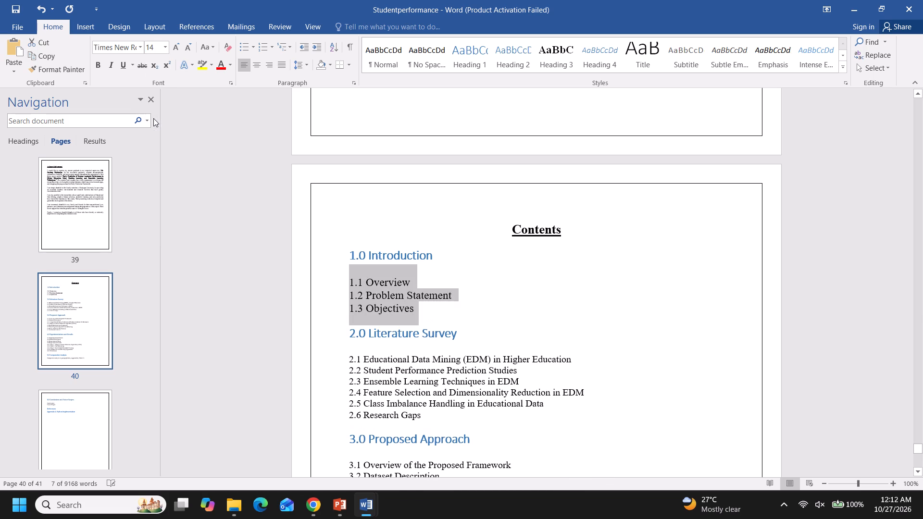
pyautogui.click(97, 64)
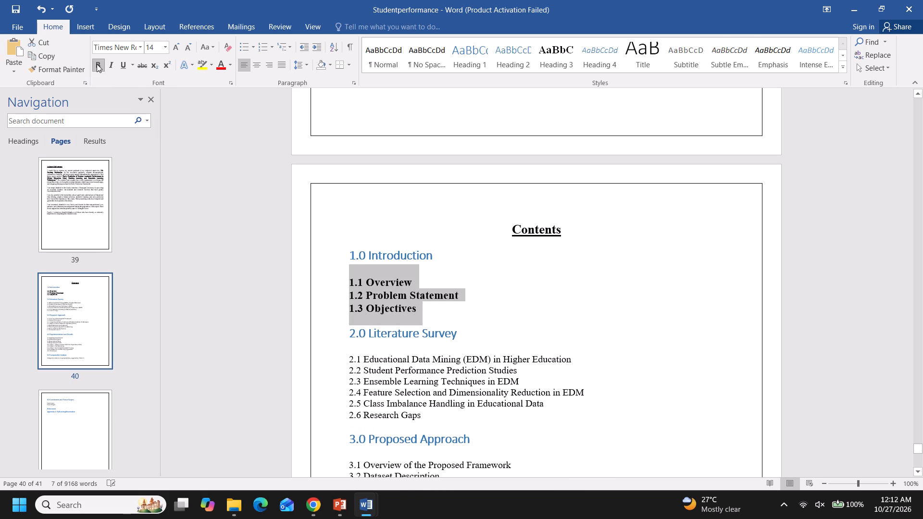
pyautogui.click(480, 279)
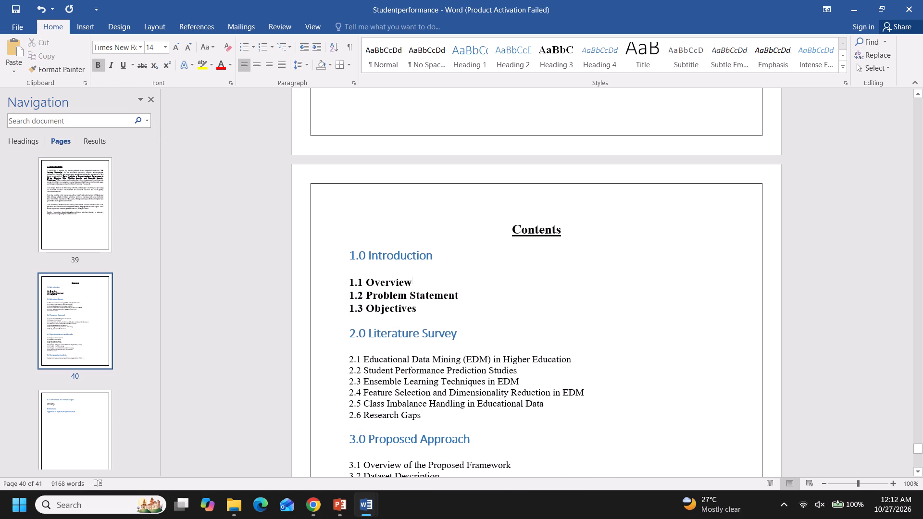
# Make entries 2.1 to 2.6 under "2.0 Literature Survey" bold at font size 14, keeping them left-aligned.
pyautogui.moveTo(345, 358); pyautogui.dragTo(427, 415)
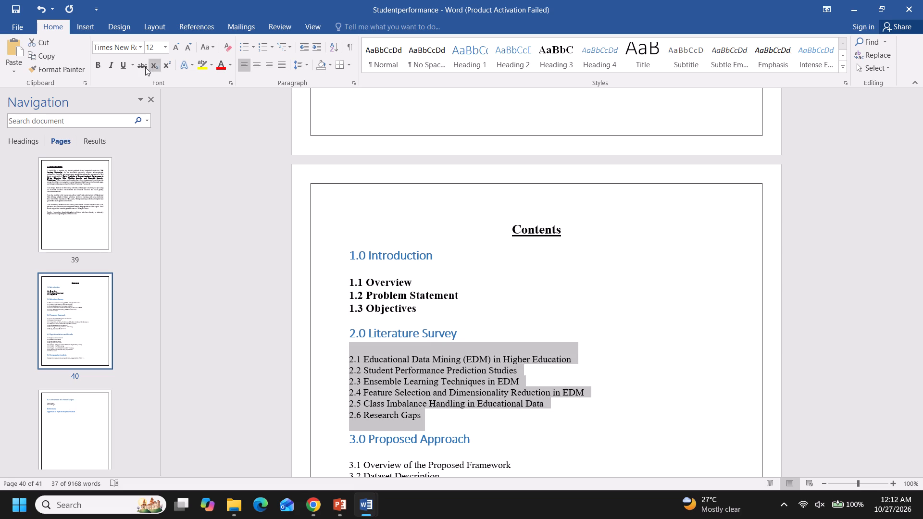
pyautogui.click(99, 64)
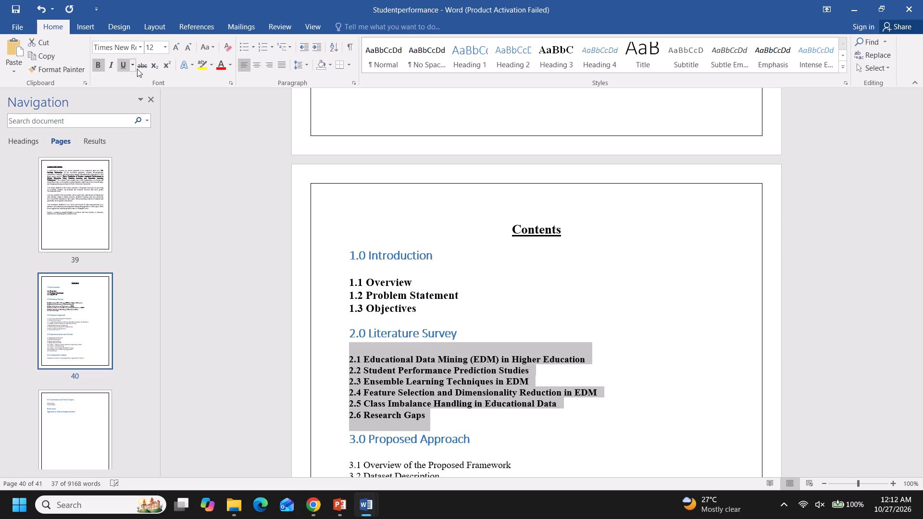
pyautogui.click(166, 49)
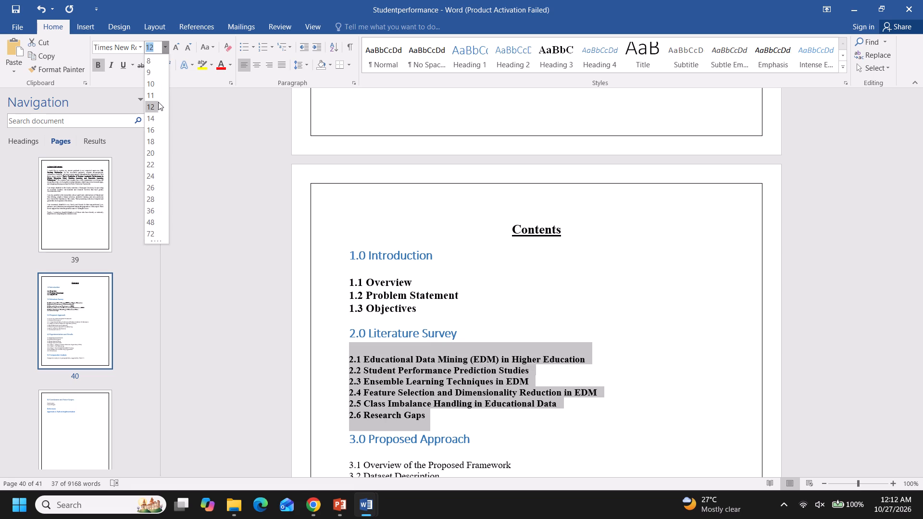
pyautogui.click(156, 117)
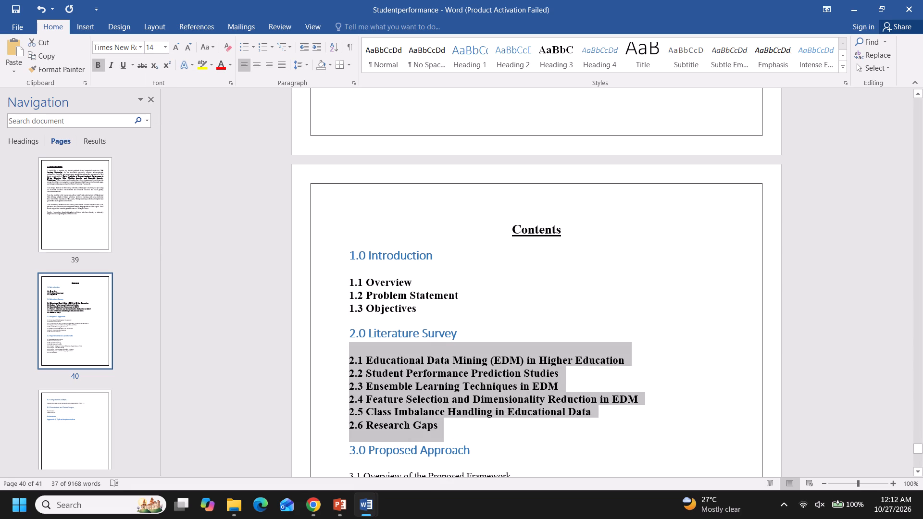
pyautogui.hotkey('ctrl', 'j')
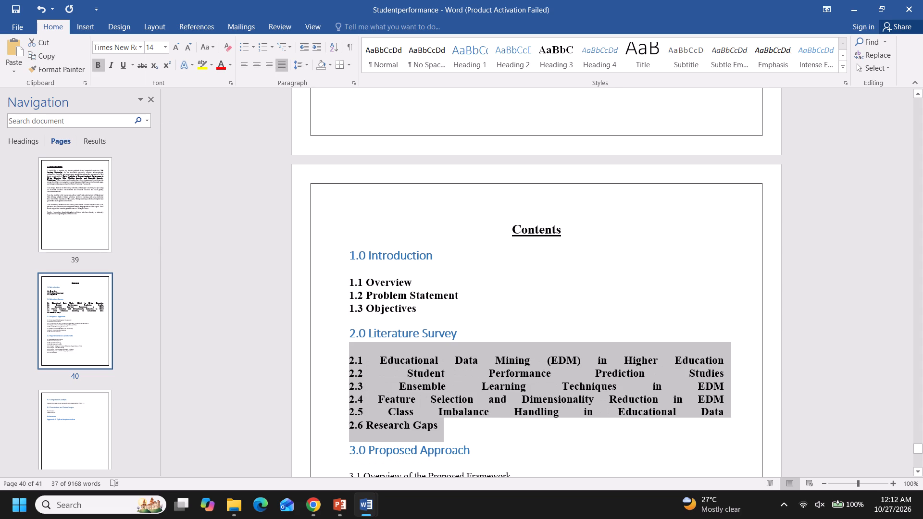
pyautogui.hotkey('ctrl', 'j')
pyautogui.click(450, 326)
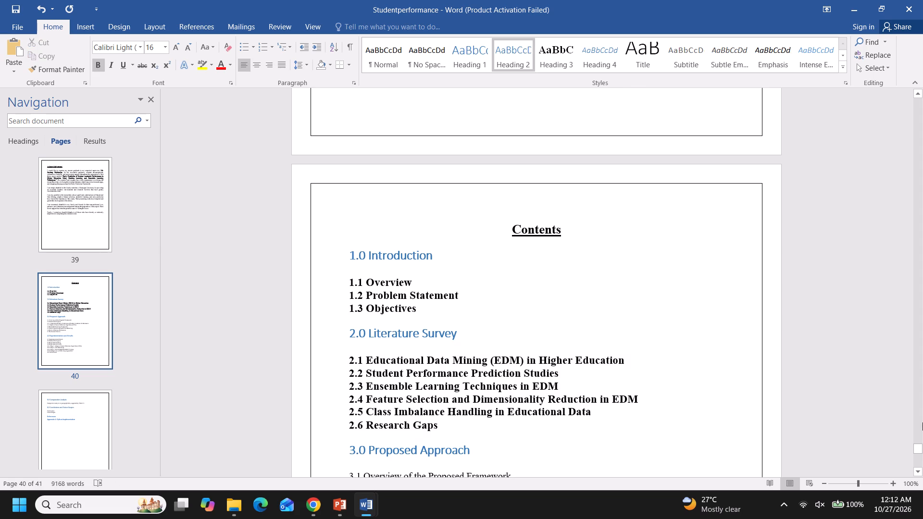
# Make entries 3.1 to 3.7 under "3.0 Proposed Approach" bold and set their font size to 16.
pyautogui.click(921, 448)
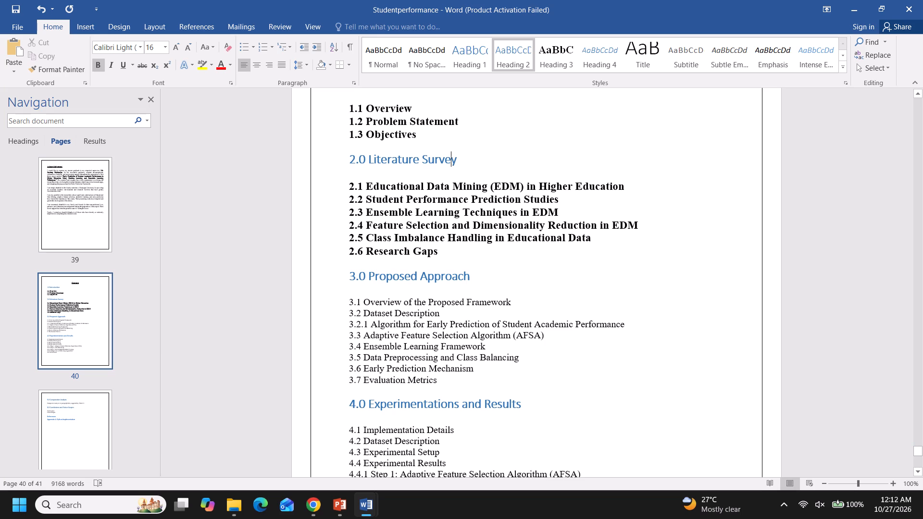
pyautogui.moveTo(347, 299); pyautogui.dragTo(427, 368)
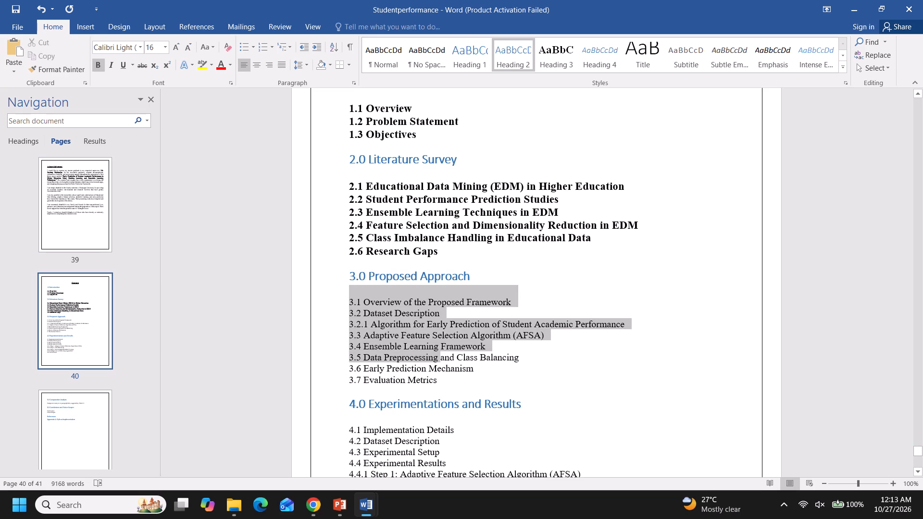
pyautogui.moveTo(427, 368); pyautogui.dragTo(438, 378)
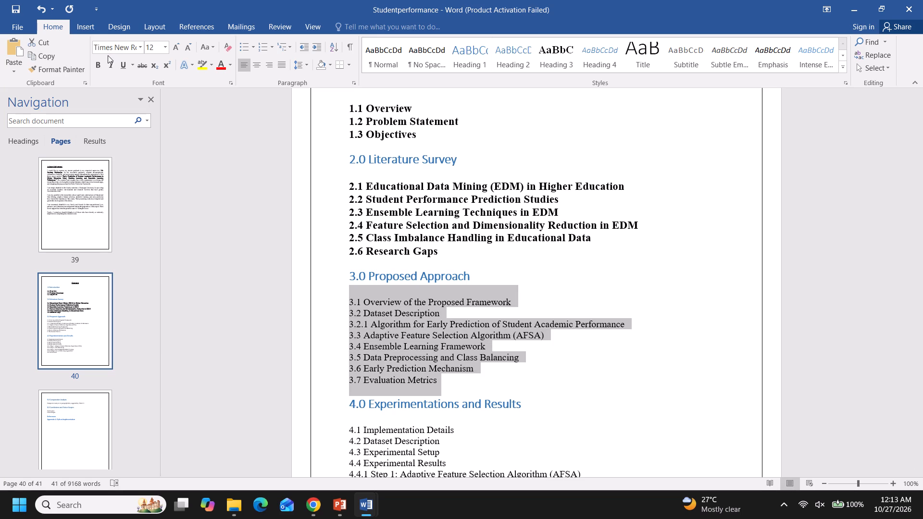
pyautogui.click(97, 61)
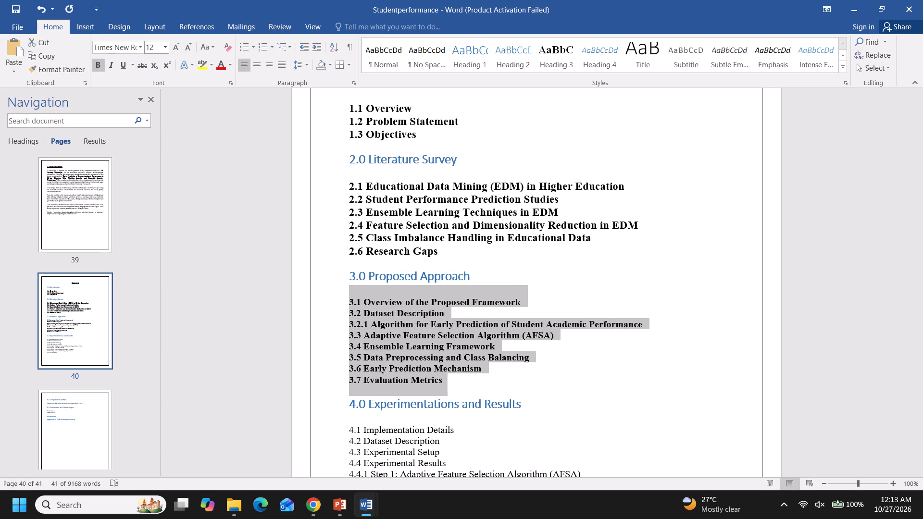
pyautogui.click(166, 47)
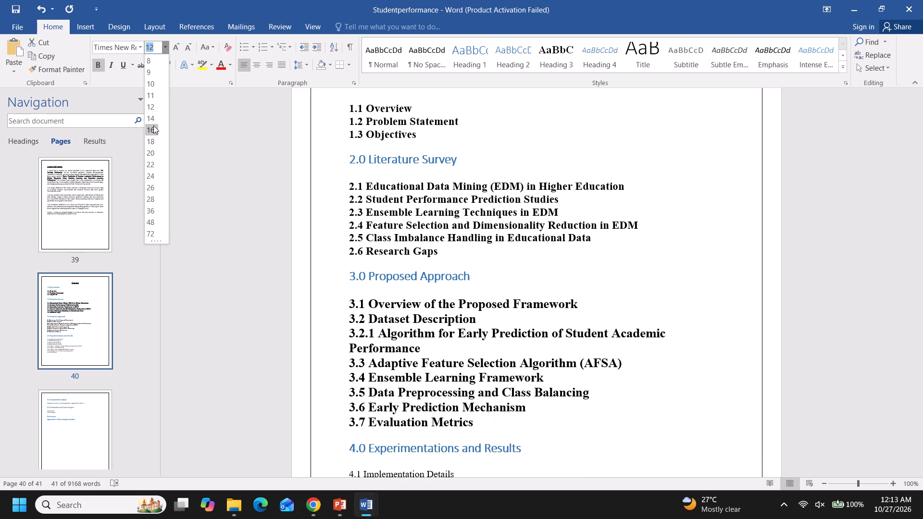
pyautogui.click(153, 126)
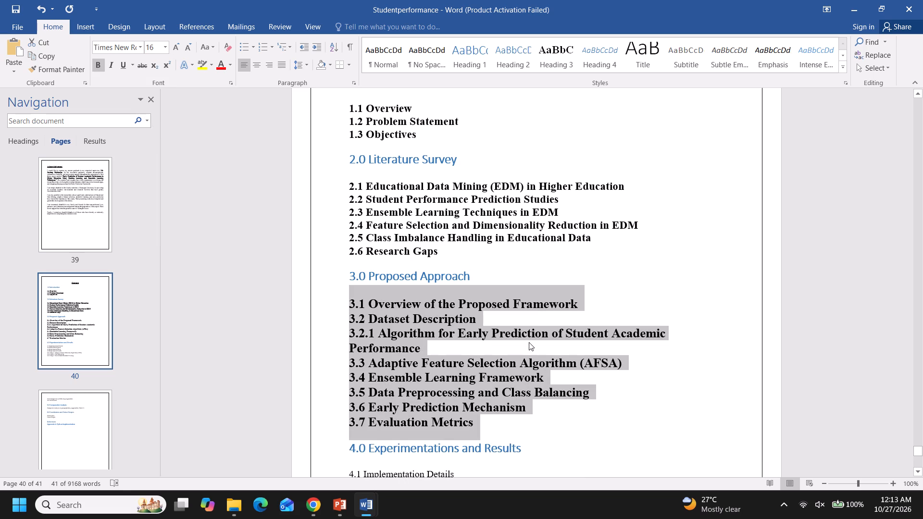
pyautogui.click(608, 394)
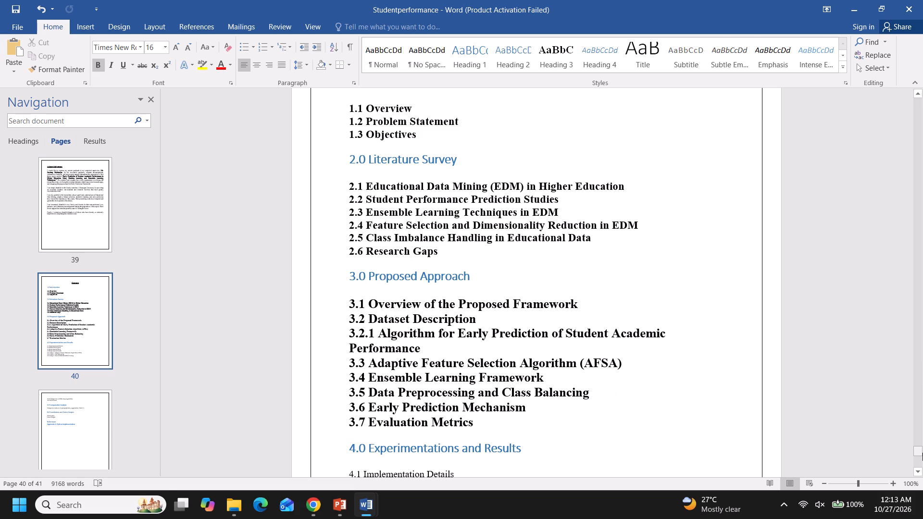
# Make entries 4.1 to 4.4.3 under "4.0 Experimentations and Results" bold and set their font size to 14.
pyautogui.moveTo(921, 452); pyautogui.dragTo(921, 456)
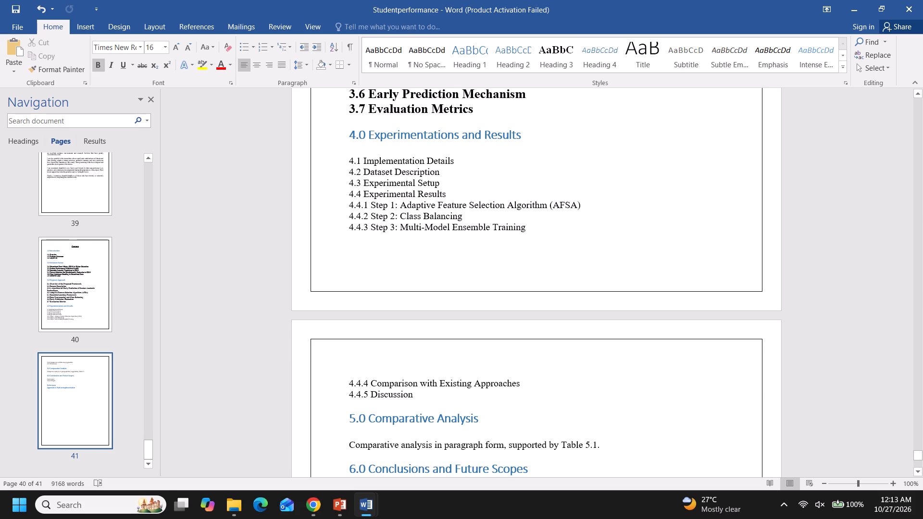
pyautogui.moveTo(346, 155); pyautogui.dragTo(401, 169)
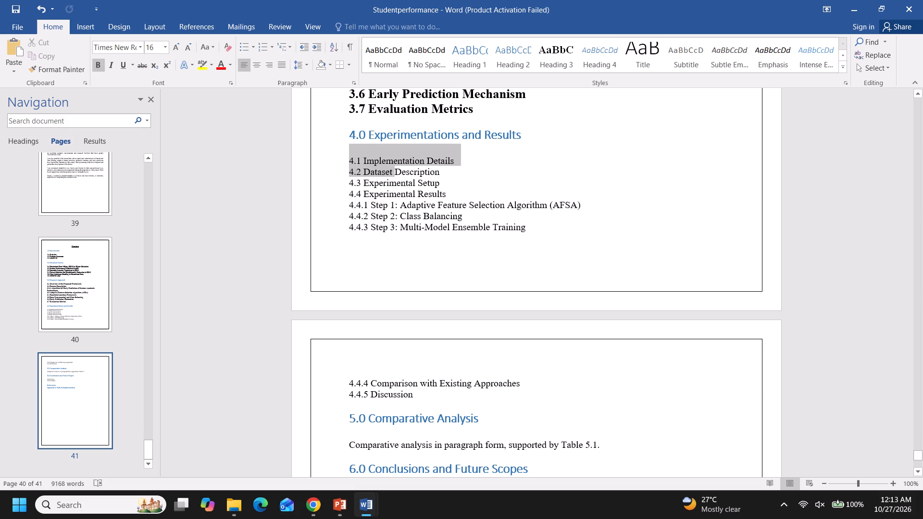
pyautogui.moveTo(401, 169); pyautogui.dragTo(533, 234)
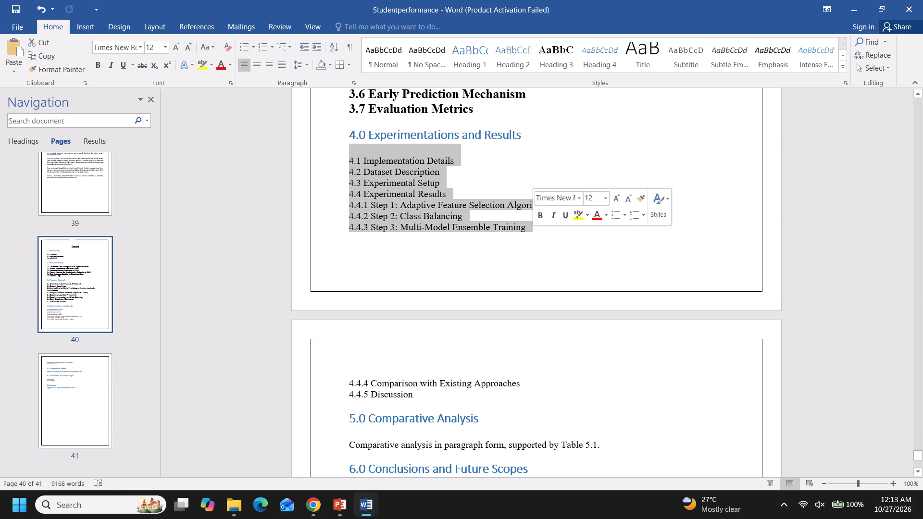
pyautogui.click(95, 60)
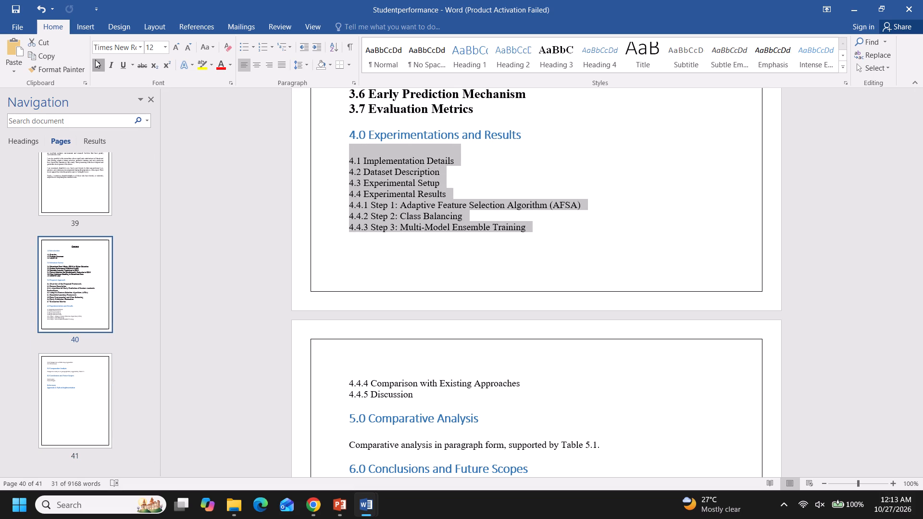
pyautogui.click(162, 47)
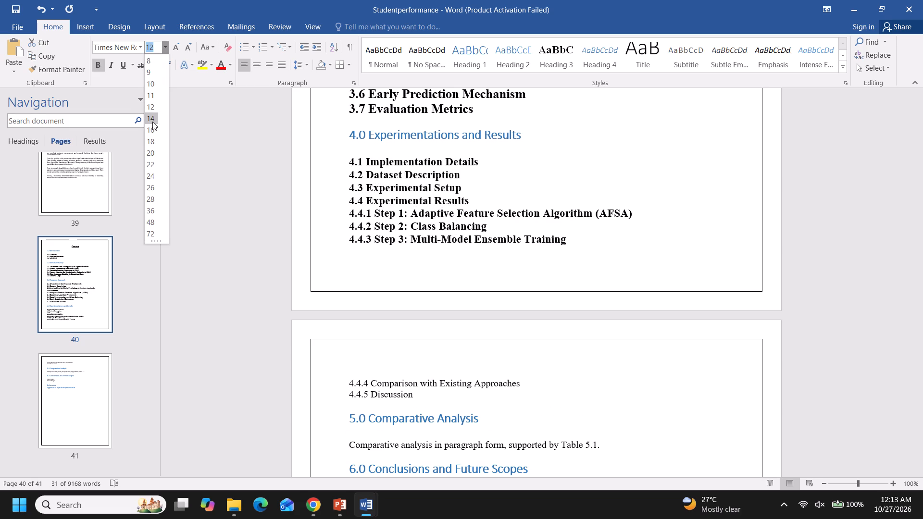
pyautogui.click(152, 122)
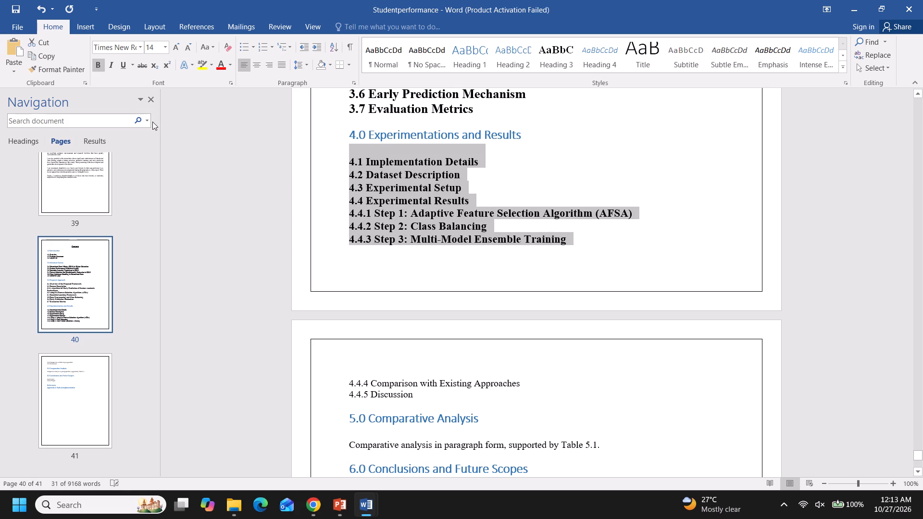
pyautogui.click(334, 227)
# Make entries 4.4.4 and 4.4.5 at the start of the last page bold at font size 14.
pyautogui.moveTo(346, 380); pyautogui.dragTo(407, 404)
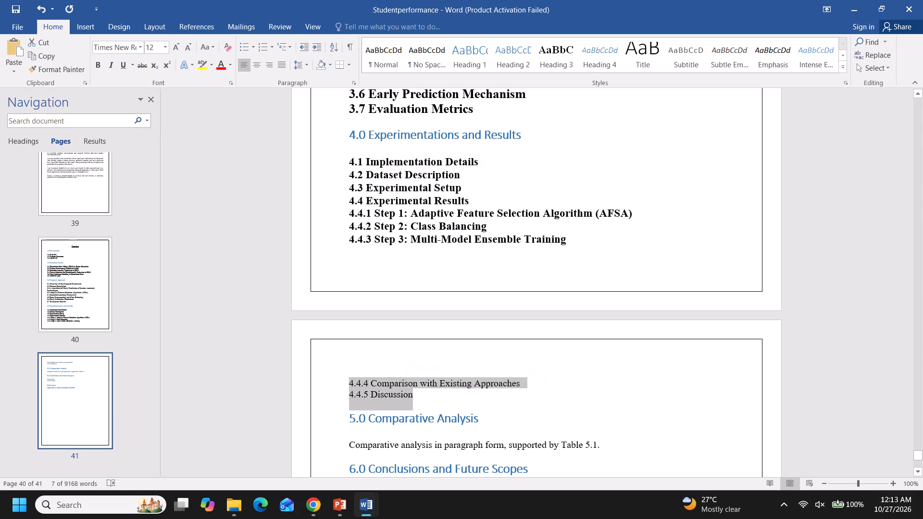
pyautogui.click(99, 62)
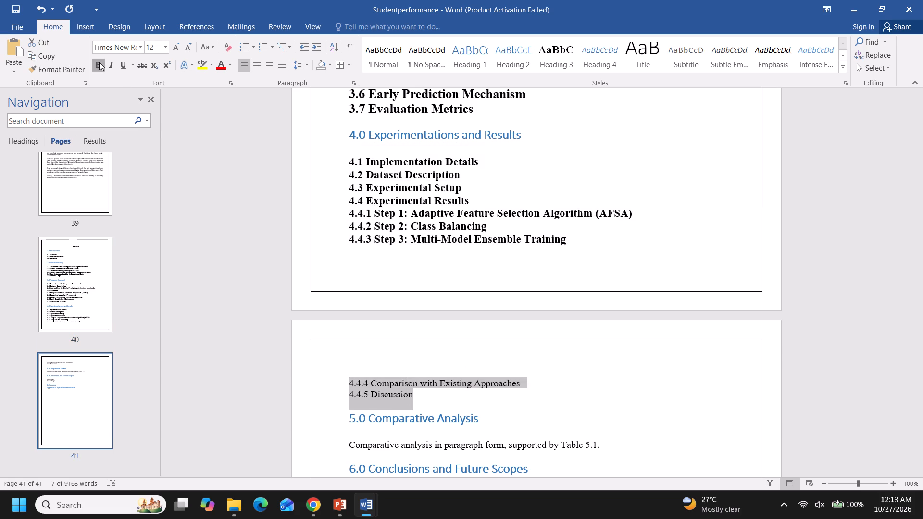
pyautogui.click(166, 49)
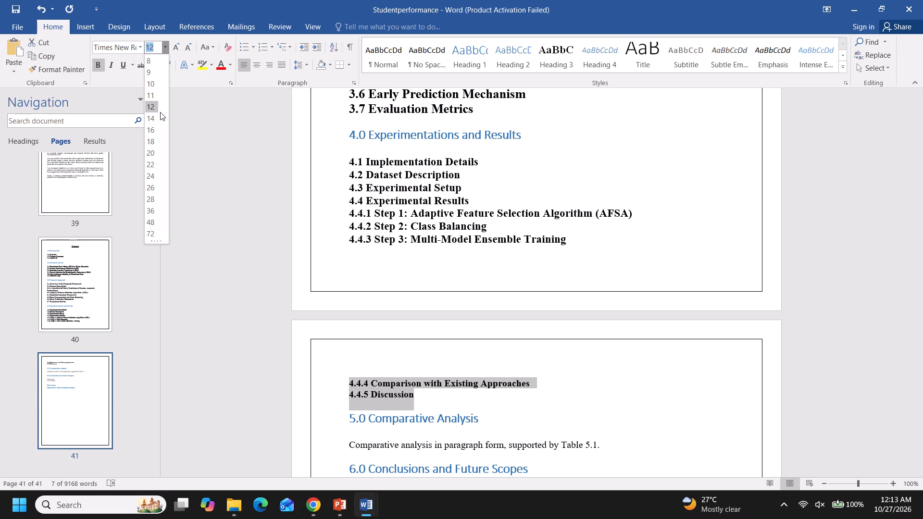
pyautogui.click(157, 117)
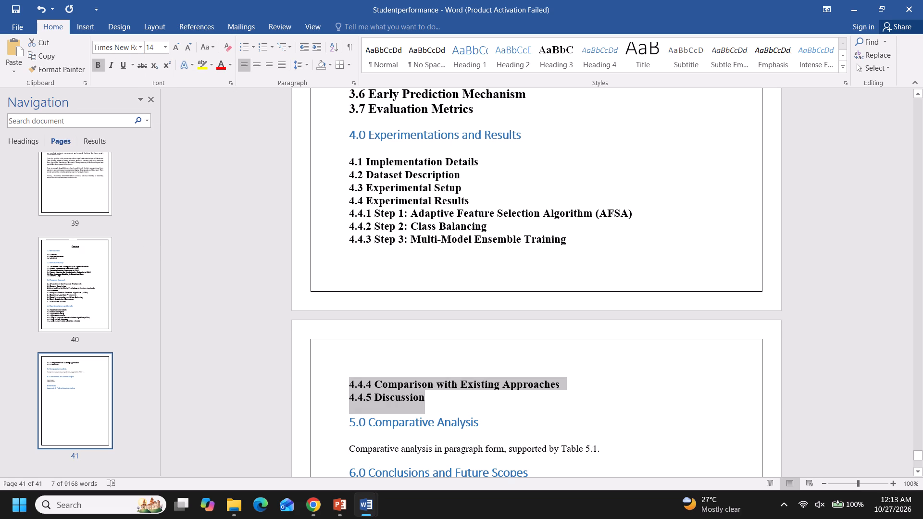
pyautogui.click(343, 233)
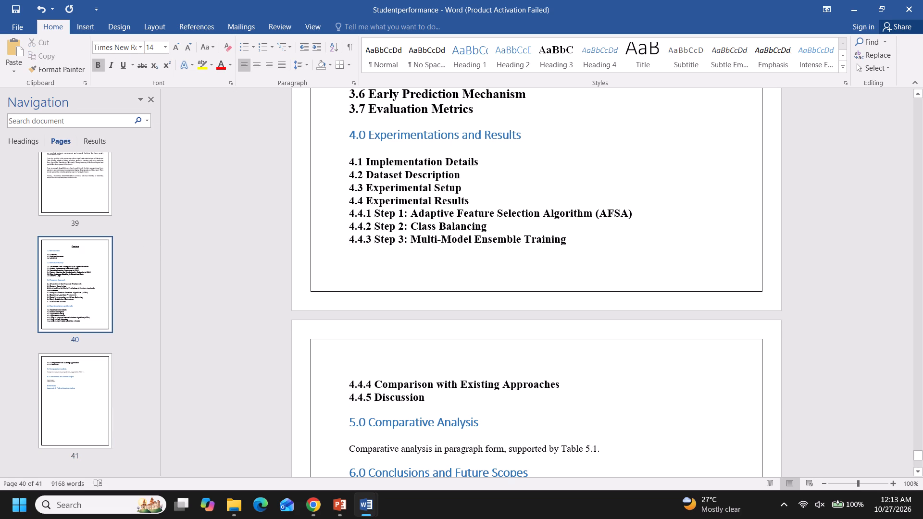
# Make the comparative analysis line under "5.0 Comparative Analysis" bold and set its font size to 14.
pyautogui.click(922, 456)
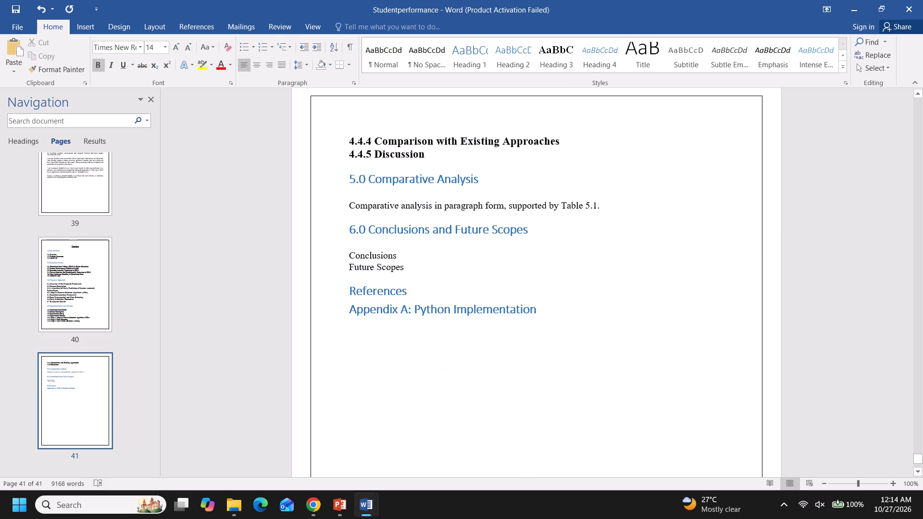
pyautogui.moveTo(349, 203); pyautogui.dragTo(462, 208)
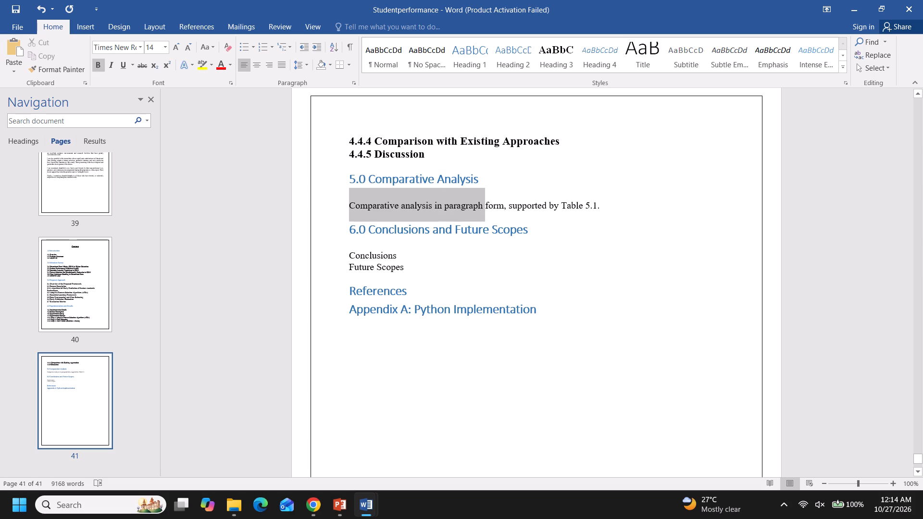
pyautogui.moveTo(462, 208); pyautogui.dragTo(558, 213)
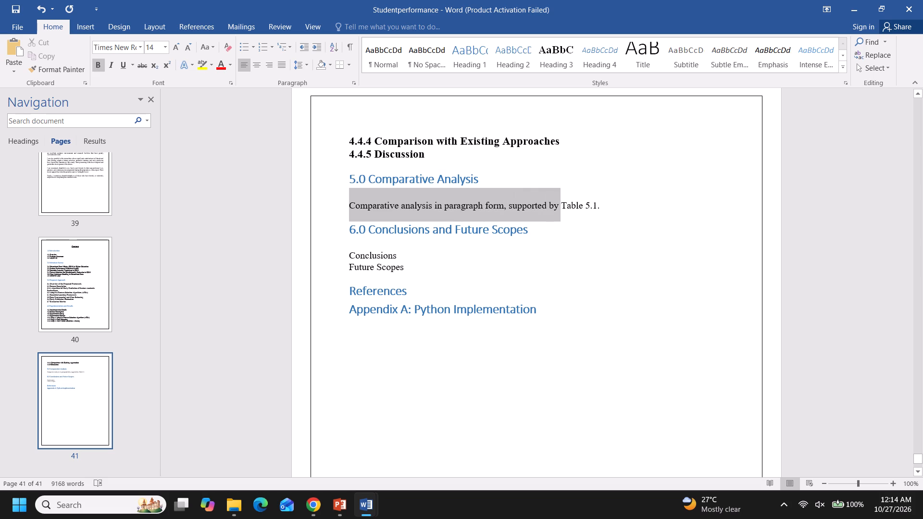
pyautogui.moveTo(558, 213); pyautogui.dragTo(598, 210)
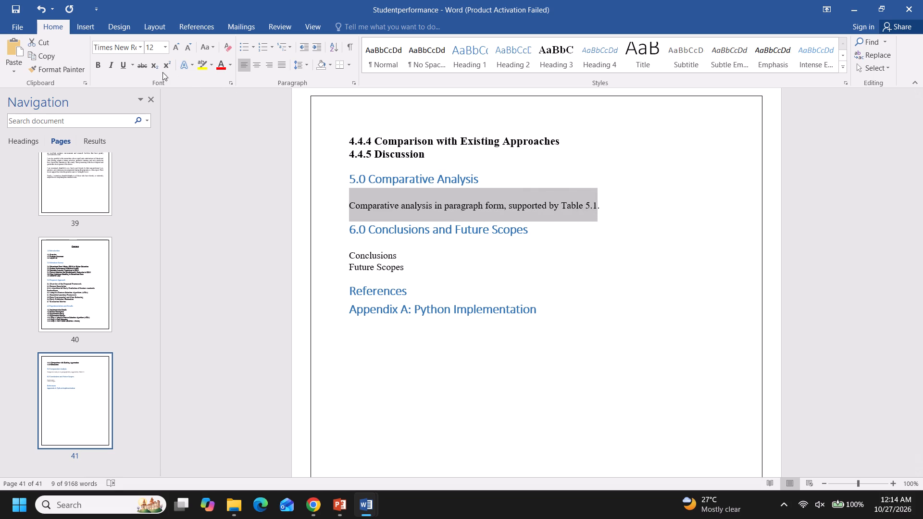
pyautogui.click(100, 63)
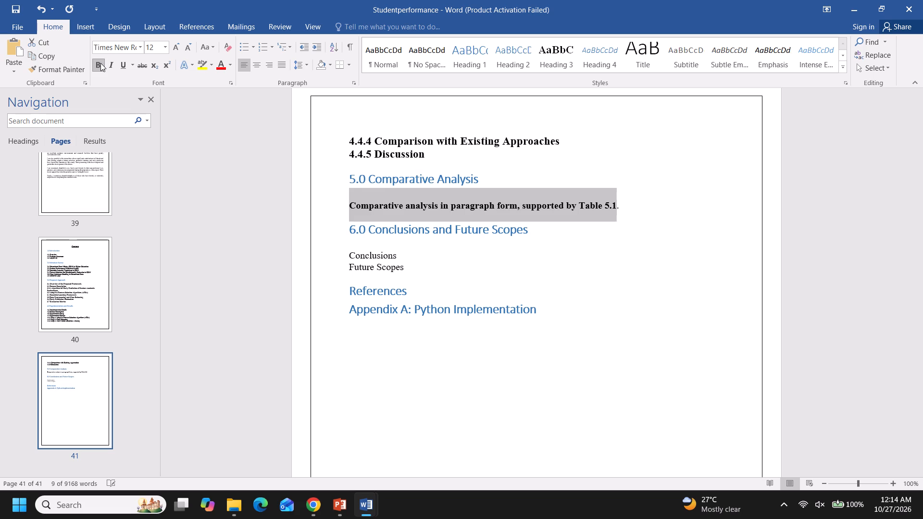
pyautogui.click(164, 45)
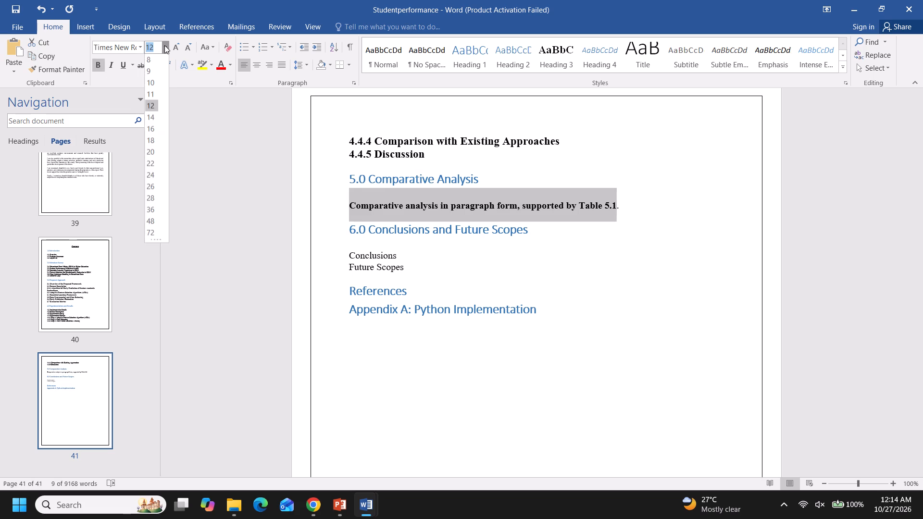
pyautogui.click(155, 117)
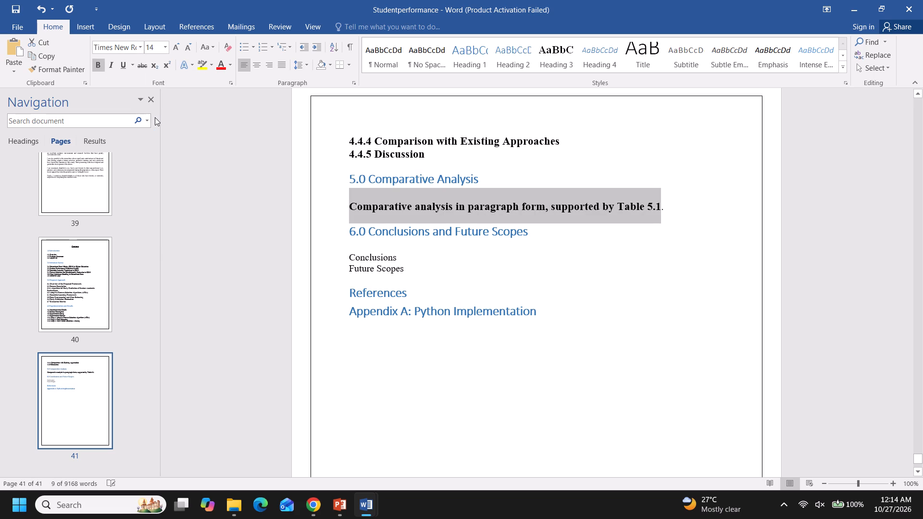
pyautogui.click(335, 237)
# Make "Conclusions" and "Future Scopes" under heading 6.0 bold at font size 14, and save the document.
pyautogui.click(365, 269)
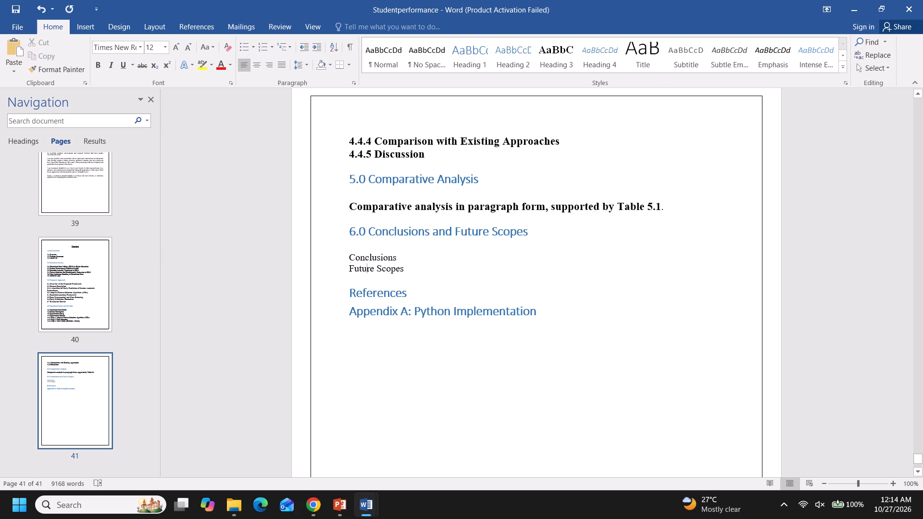
pyautogui.moveTo(344, 255); pyautogui.dragTo(411, 268)
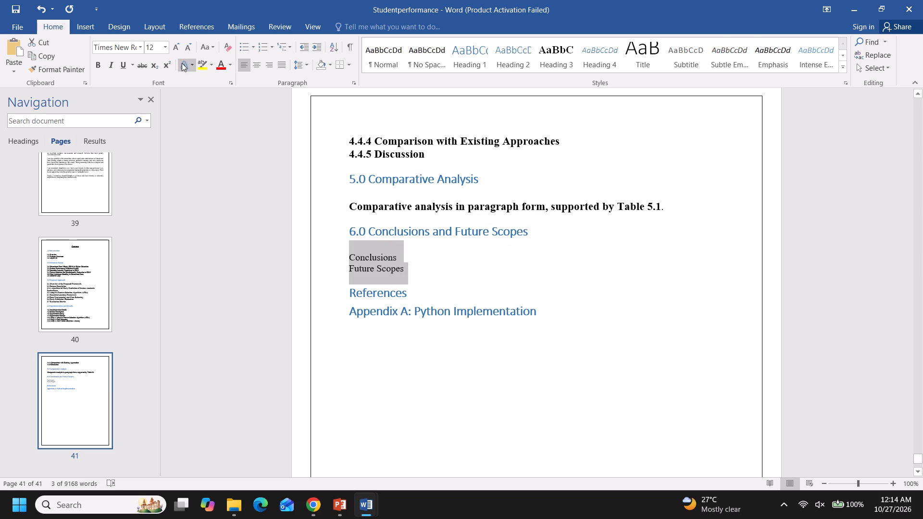
pyautogui.click(98, 63)
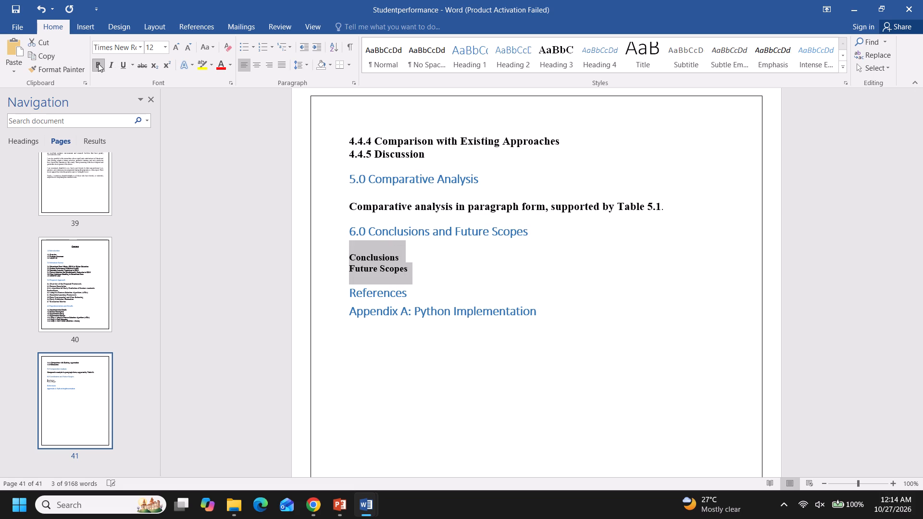
pyautogui.click(163, 47)
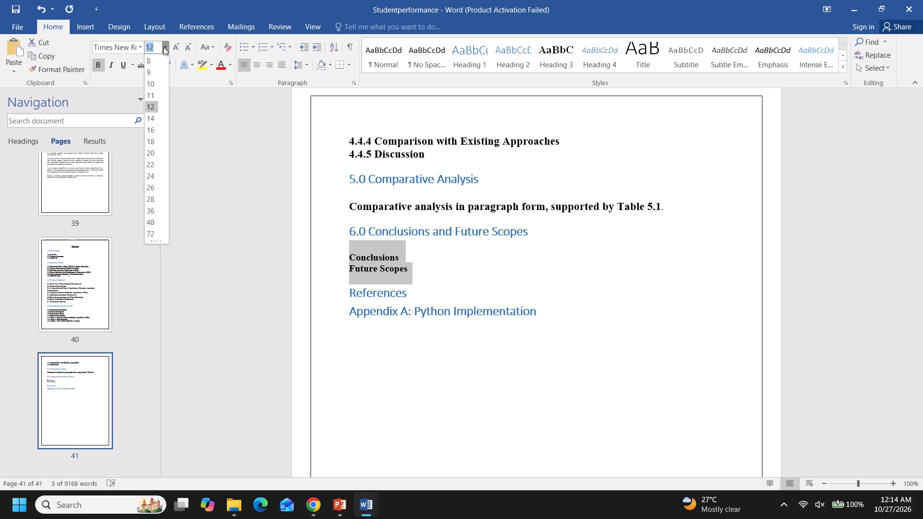
pyautogui.click(152, 121)
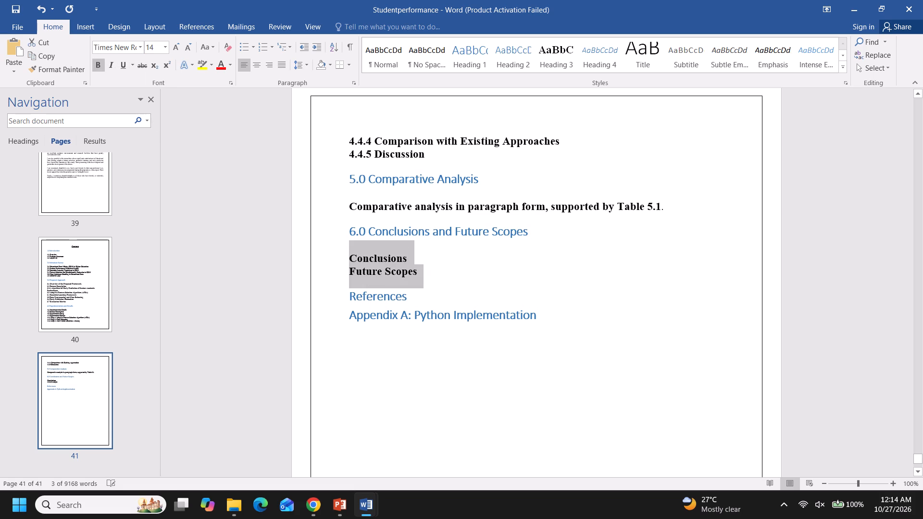
pyautogui.click(494, 288)
pyautogui.hotkey('ctrl', 's')
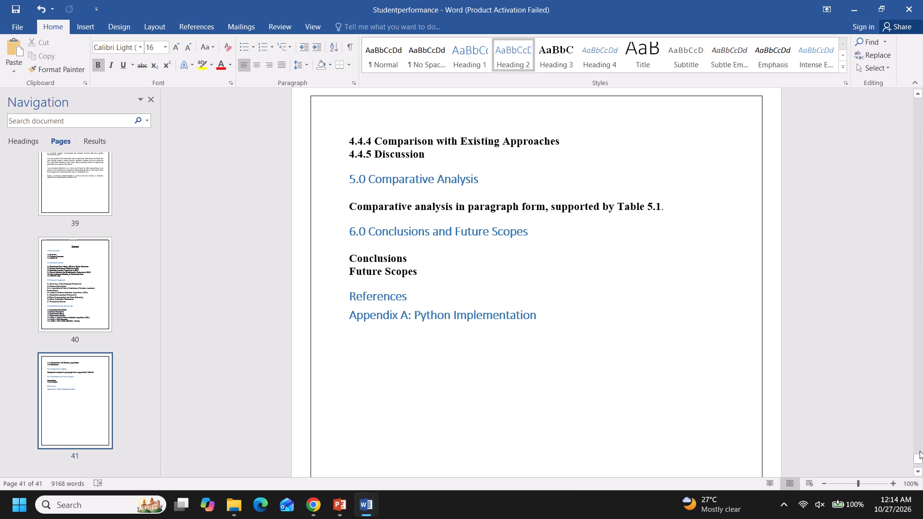
# Insert a blank line between the "Contents" title and the "1.0 Introduction" heading, and save the document.
pyautogui.moveTo(922, 455); pyautogui.dragTo(921, 436)
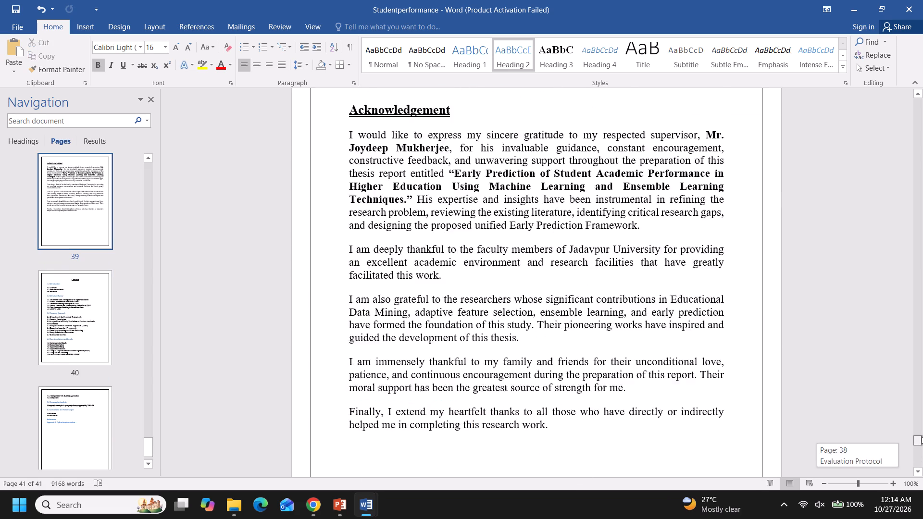
pyautogui.moveTo(921, 436); pyautogui.dragTo(921, 444)
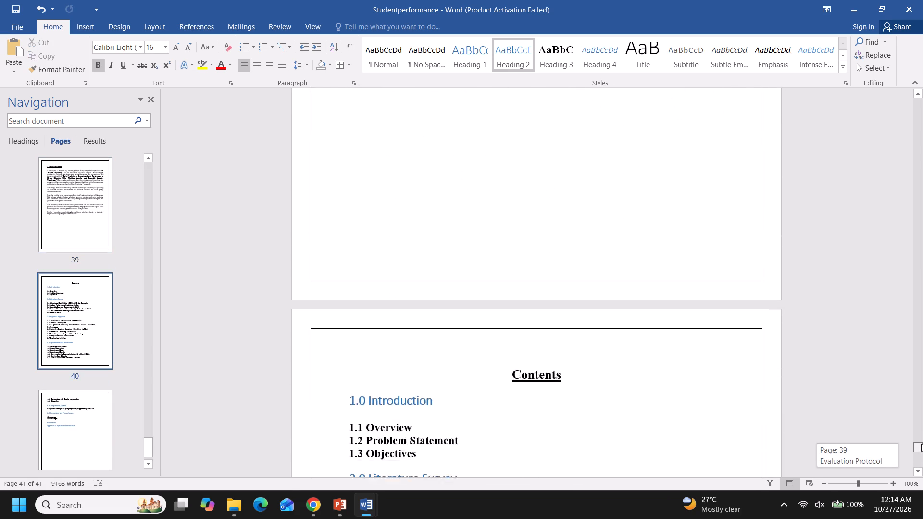
pyautogui.moveTo(921, 444); pyautogui.dragTo(921, 446)
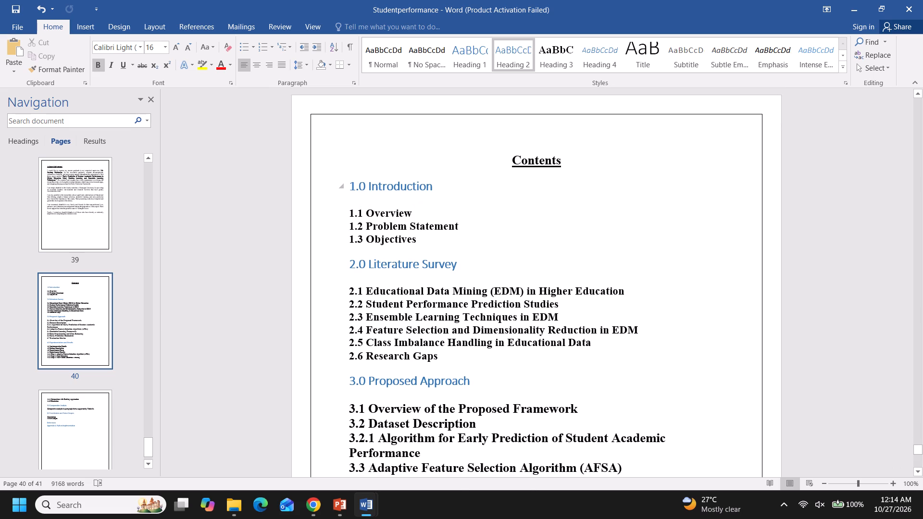
pyautogui.click(337, 180)
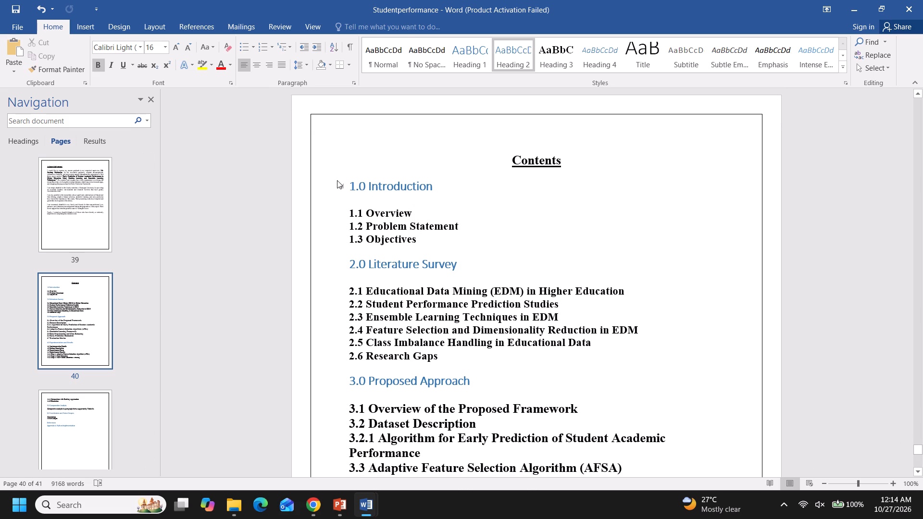
pyautogui.click(350, 187)
pyautogui.press('Return')
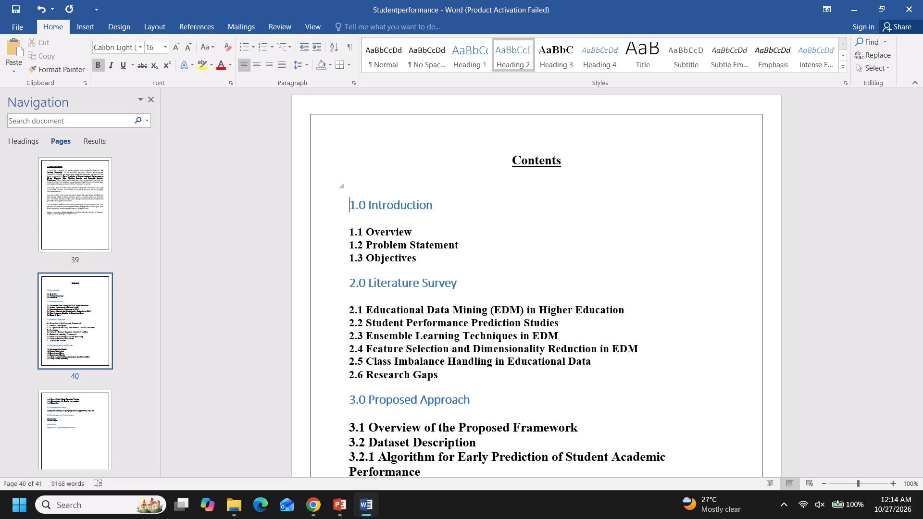
pyautogui.hotkey('ctrl', 's')
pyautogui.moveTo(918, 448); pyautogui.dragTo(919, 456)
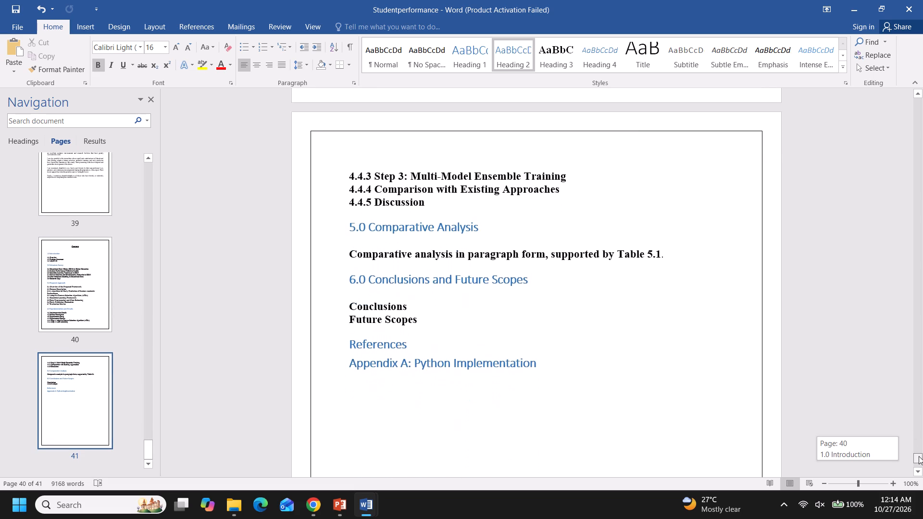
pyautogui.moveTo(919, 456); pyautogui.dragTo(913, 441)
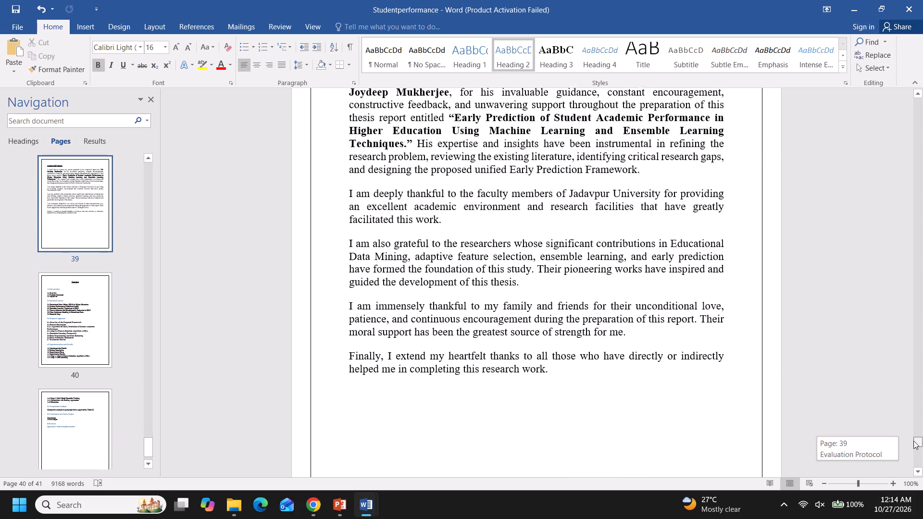
# Review the thesis backwards from the Acknowledgement page to the opening pages, checking where each chapter heading falls on its page.
pyautogui.moveTo(913, 441); pyautogui.dragTo(910, 431)
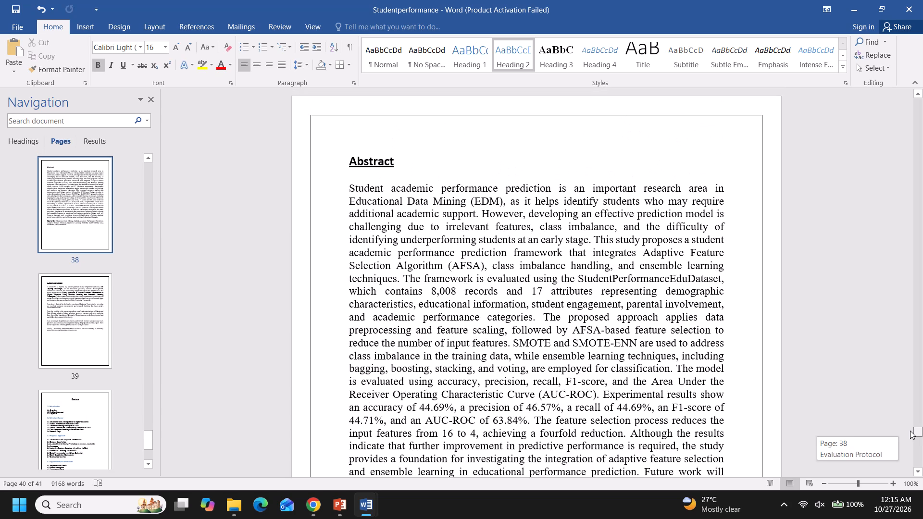
pyautogui.moveTo(910, 431); pyautogui.dragTo(909, 422)
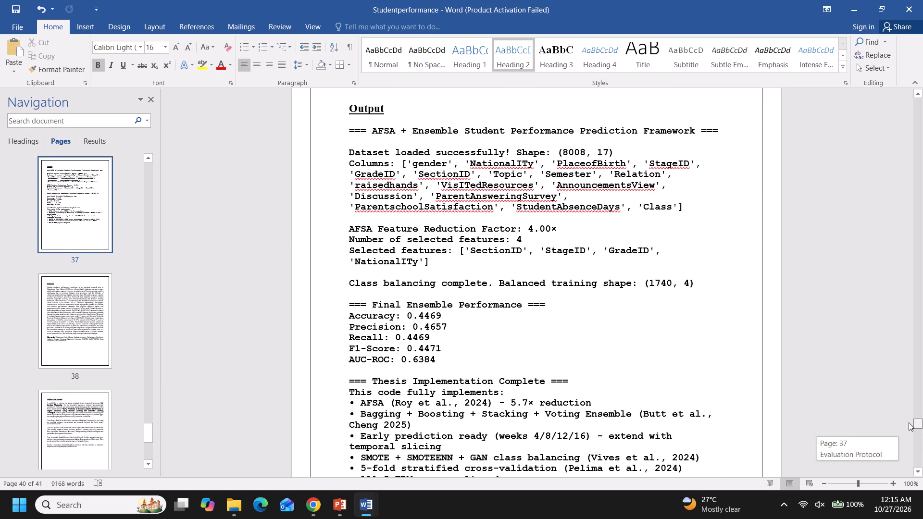
pyautogui.moveTo(909, 422); pyautogui.dragTo(906, 413)
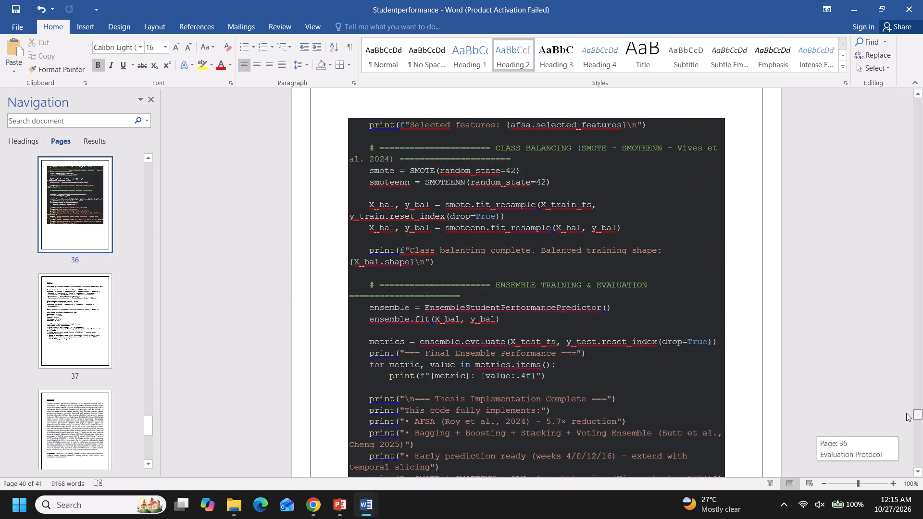
pyautogui.moveTo(906, 413); pyautogui.dragTo(902, 388)
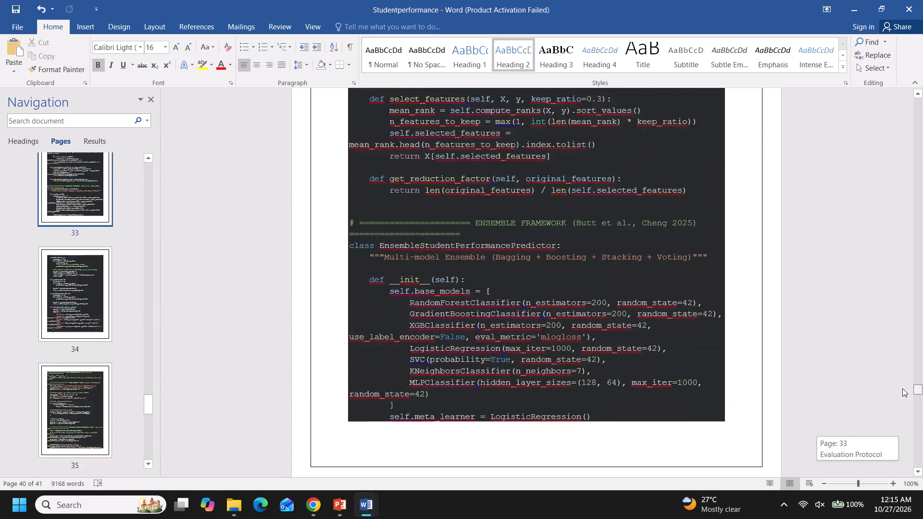
pyautogui.moveTo(902, 388); pyautogui.dragTo(898, 369)
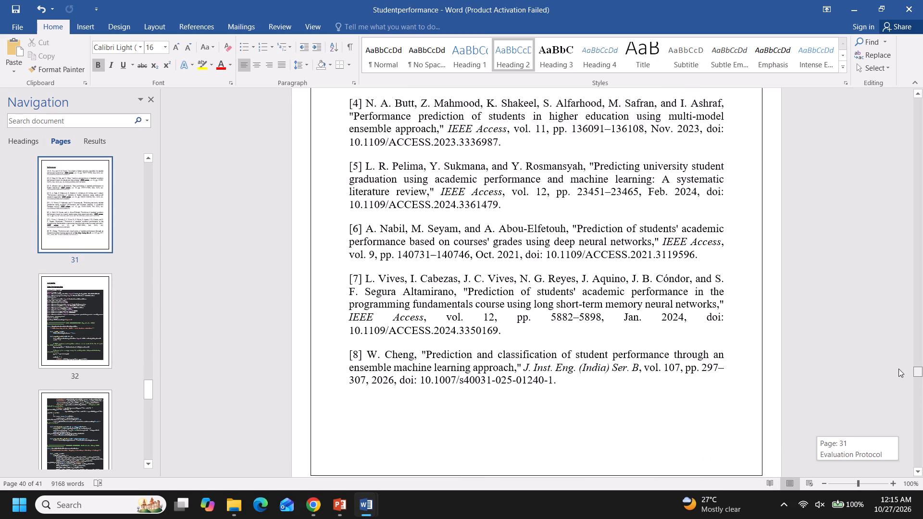
pyautogui.moveTo(898, 369); pyautogui.dragTo(897, 360)
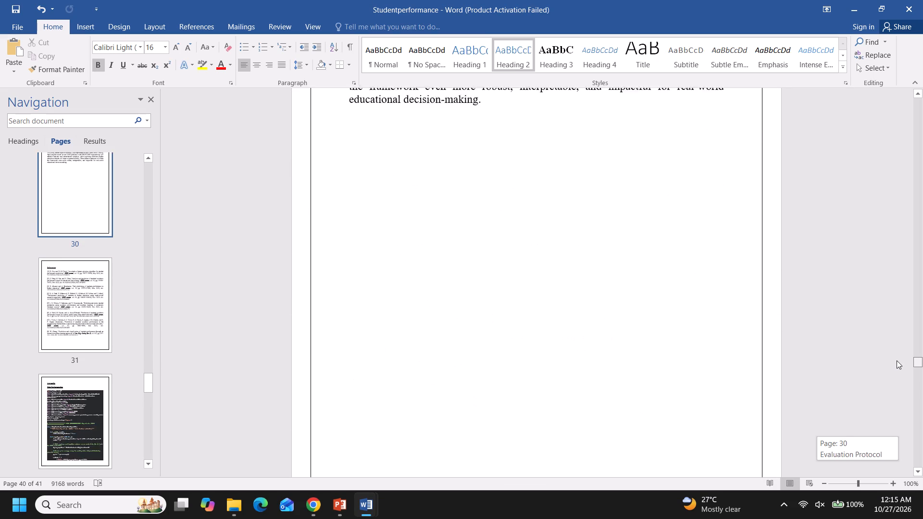
pyautogui.moveTo(897, 360); pyautogui.dragTo(893, 351)
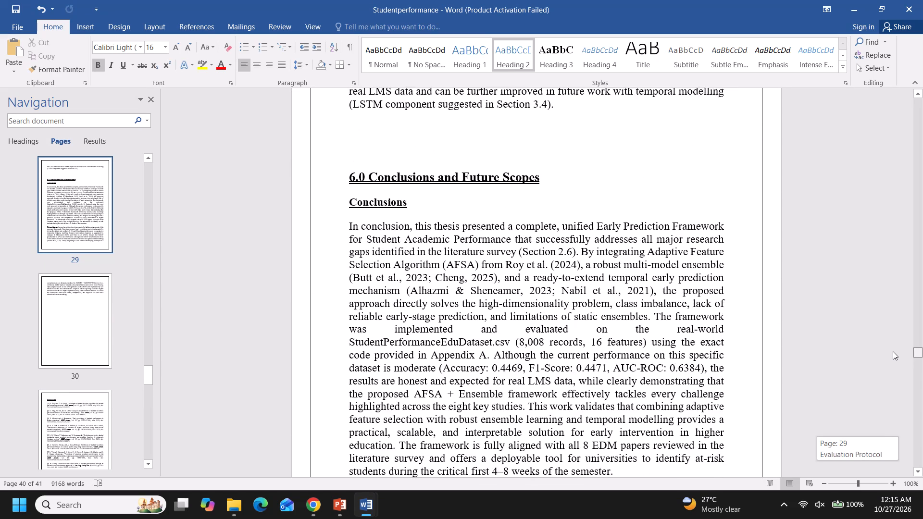
pyautogui.moveTo(893, 351); pyautogui.dragTo(890, 350)
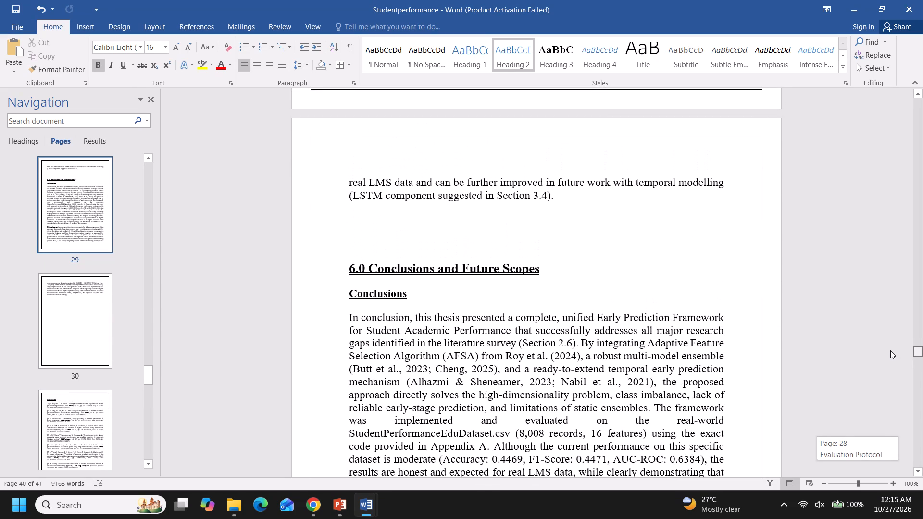
pyautogui.moveTo(890, 350); pyautogui.dragTo(889, 346)
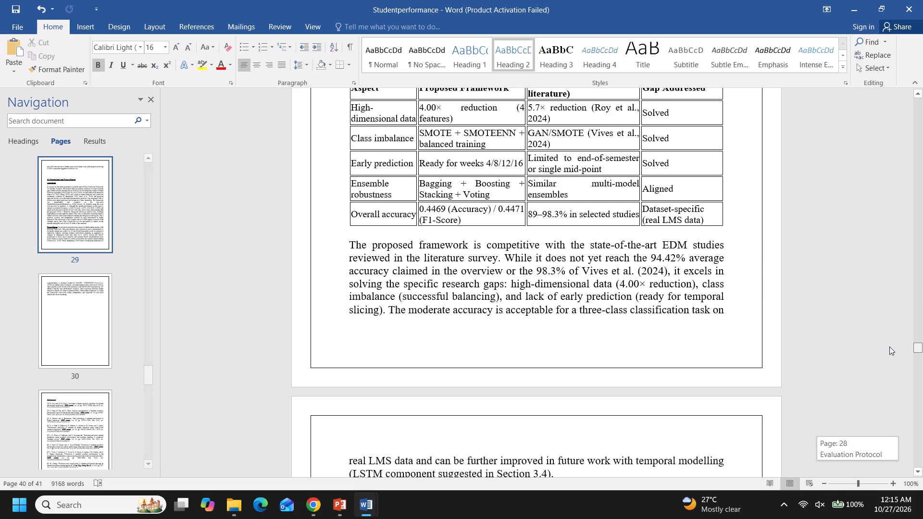
pyautogui.moveTo(889, 346); pyautogui.dragTo(887, 338)
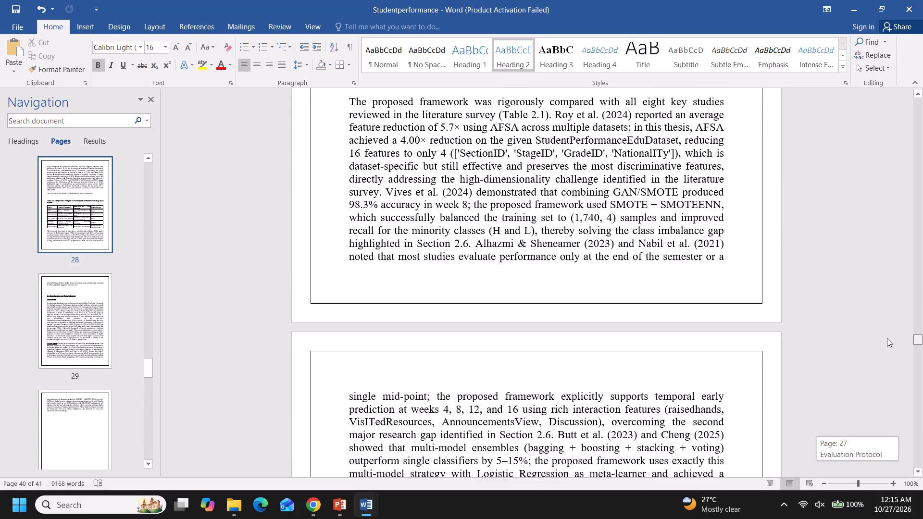
pyautogui.moveTo(887, 338); pyautogui.dragTo(882, 321)
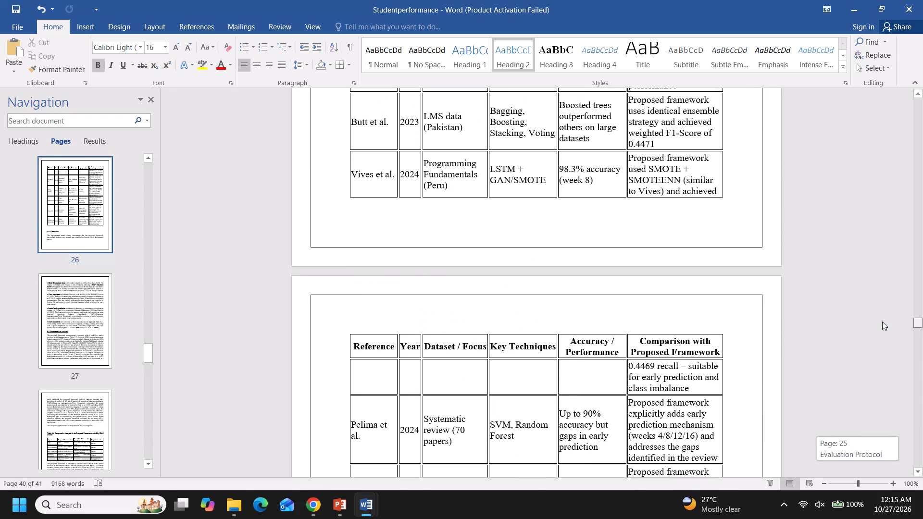
pyautogui.moveTo(882, 321); pyautogui.dragTo(879, 310)
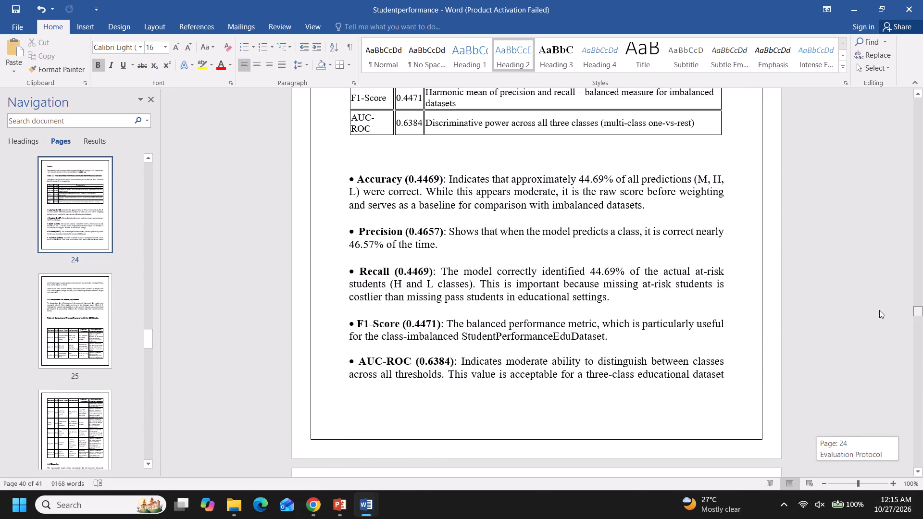
pyautogui.moveTo(879, 310); pyautogui.dragTo(875, 297)
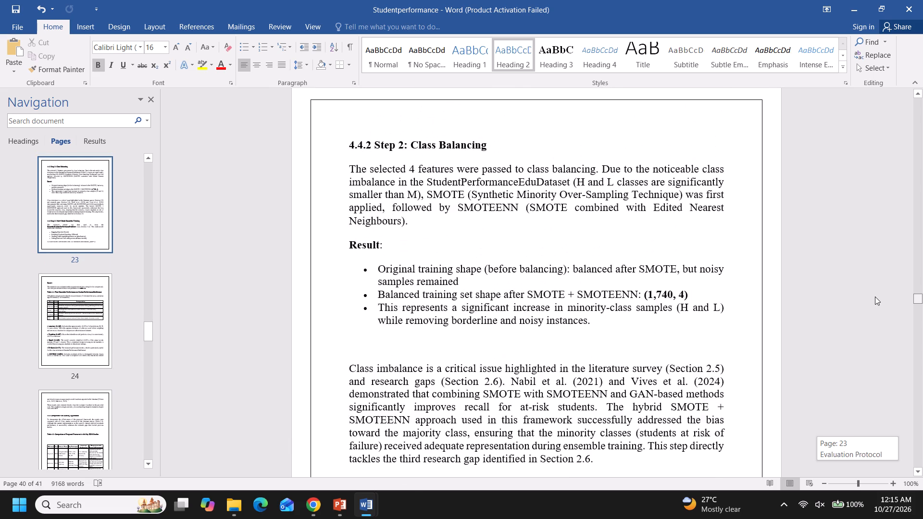
pyautogui.moveTo(875, 297); pyautogui.dragTo(869, 281)
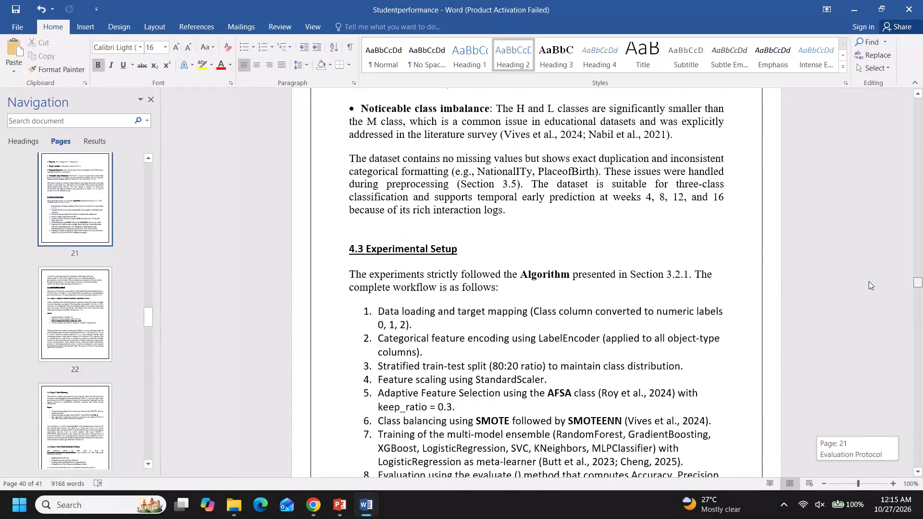
pyautogui.moveTo(869, 281); pyautogui.dragTo(864, 267)
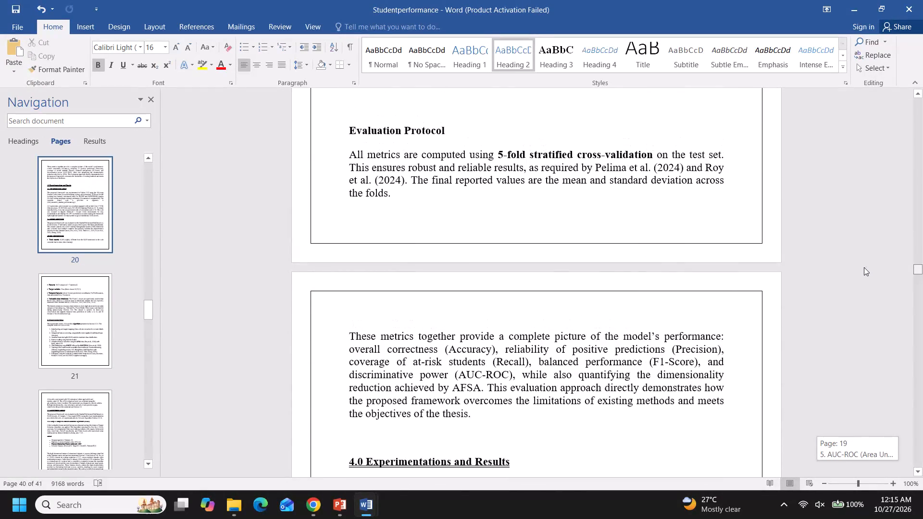
pyautogui.moveTo(864, 267); pyautogui.dragTo(858, 193)
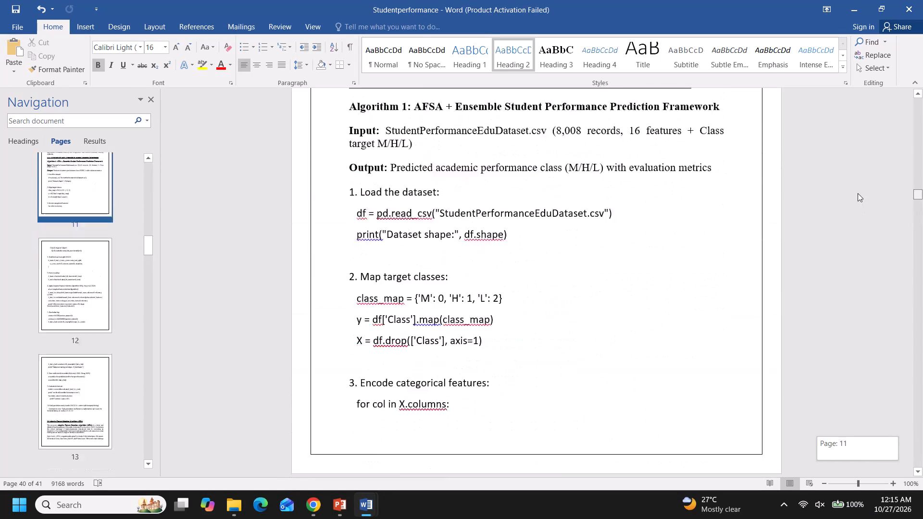
pyautogui.moveTo(858, 193); pyautogui.dragTo(857, 119)
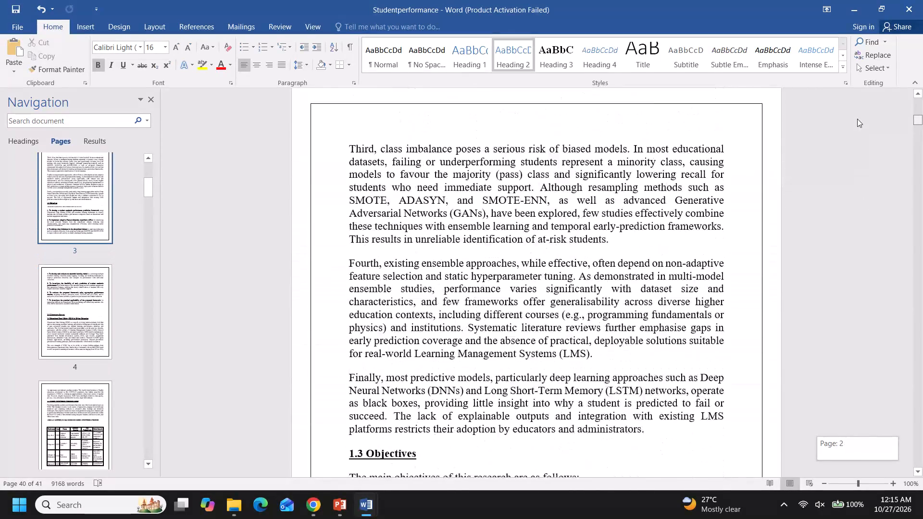
pyautogui.moveTo(857, 119); pyautogui.dragTo(854, 109)
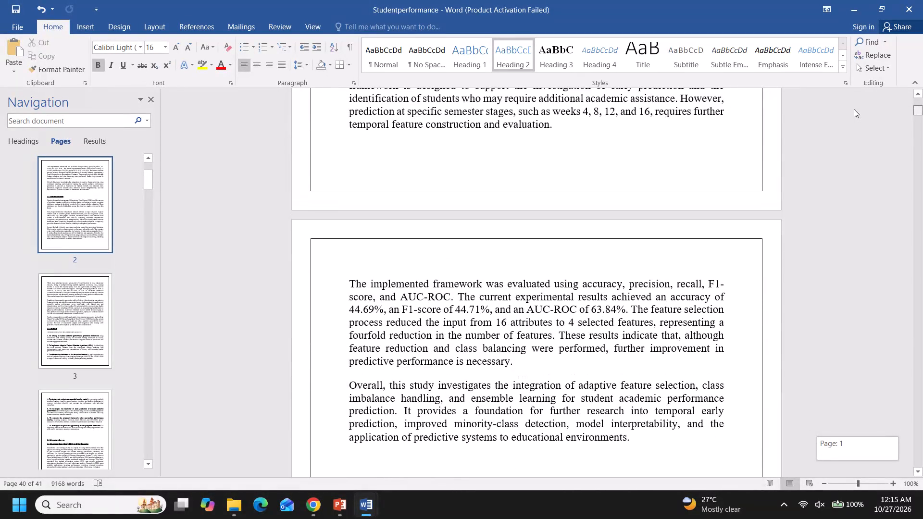
# Insert nine blank lines before the "2.0 Literature Survey" heading to move it onto a new page, and save the document.
pyautogui.moveTo(854, 109); pyautogui.dragTo(857, 125)
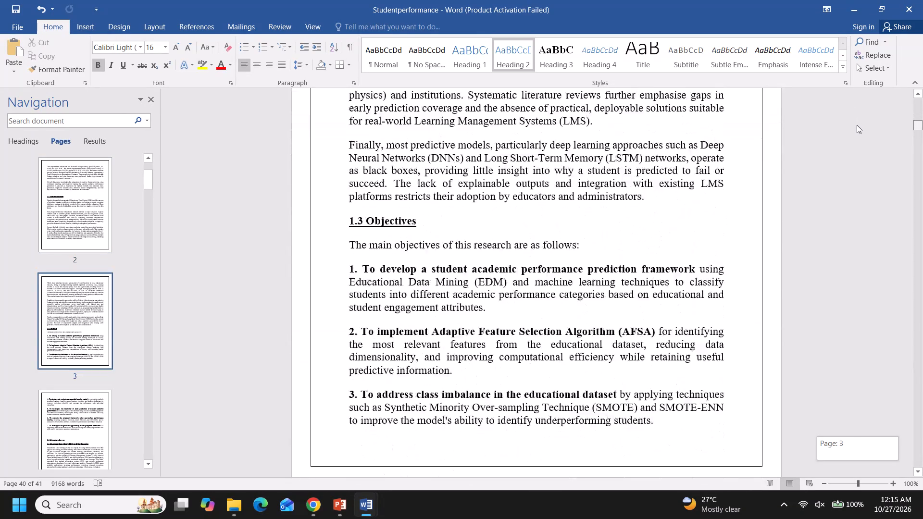
pyautogui.moveTo(857, 125); pyautogui.dragTo(857, 133)
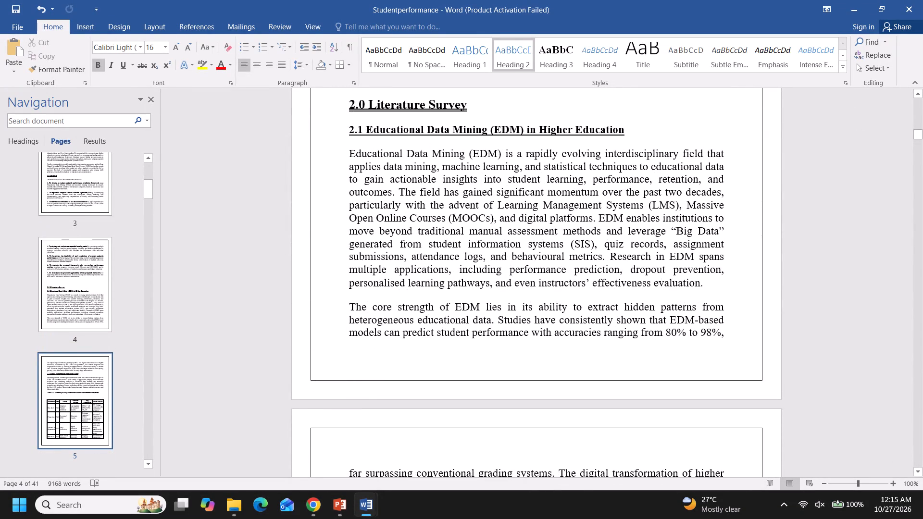
pyautogui.click(345, 104)
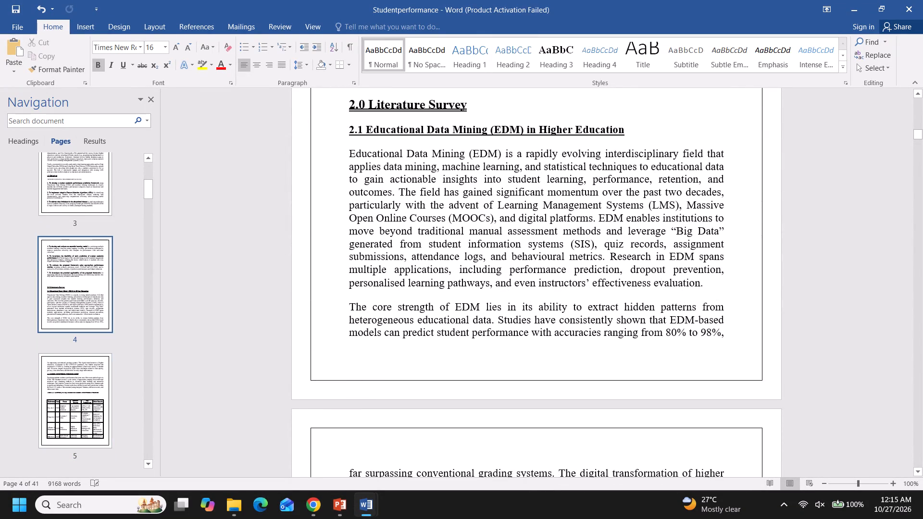
pyautogui.press('Return')
pyautogui.press('Return')
pyautogui.press('Return')
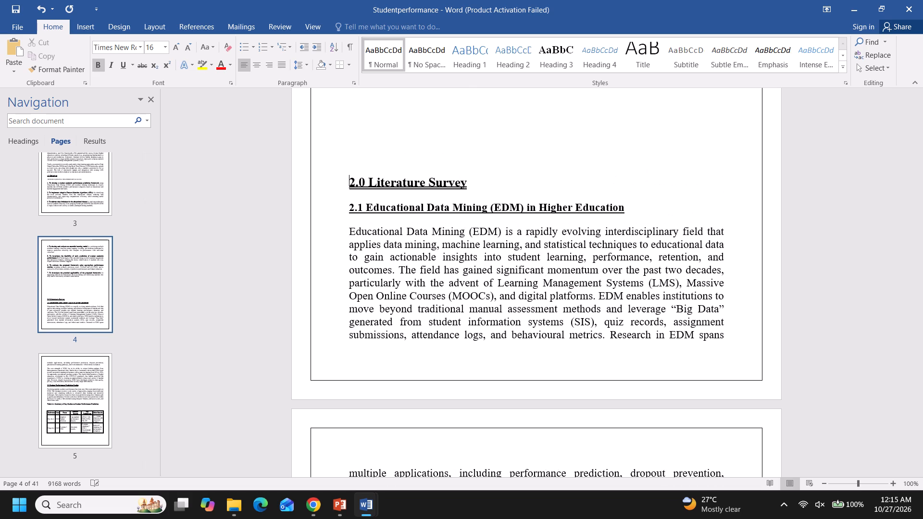
pyautogui.press('Return')
pyautogui.press('Return')
pyautogui.press('Return')
pyautogui.press('Return')
pyautogui.press('Return')
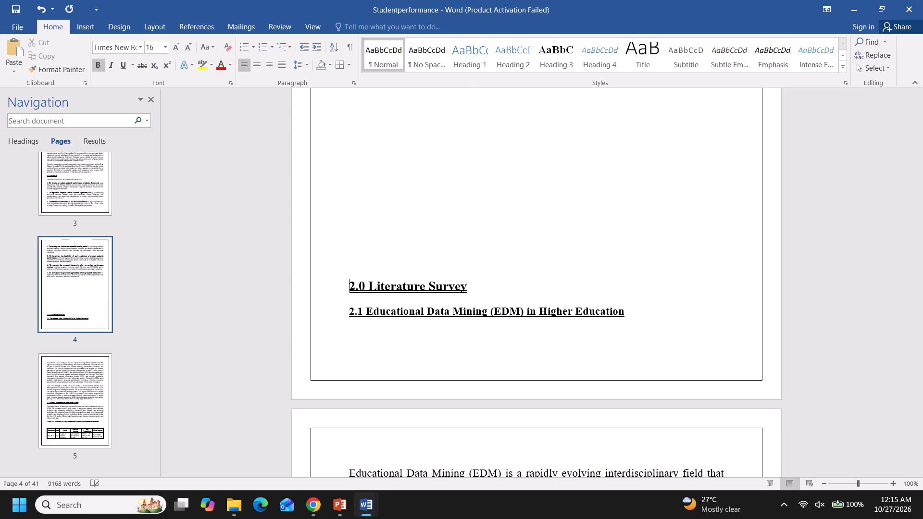
pyautogui.press('Return')
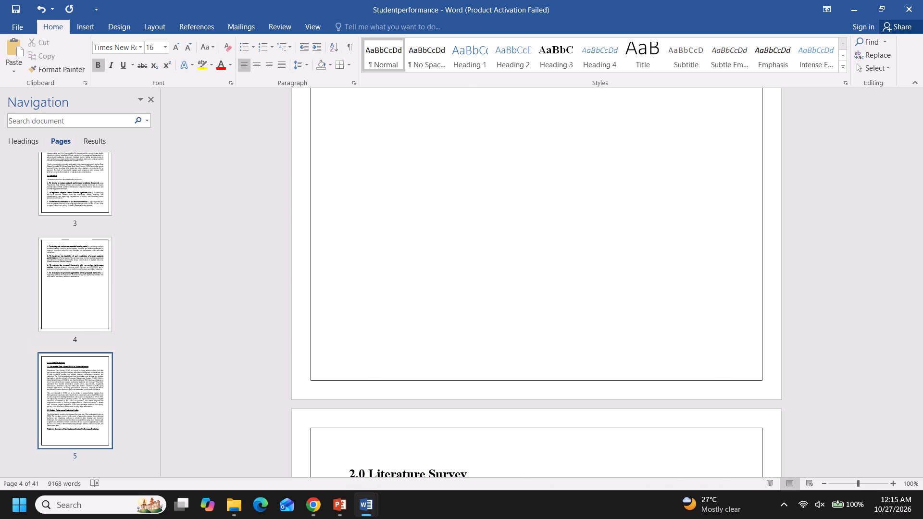
pyautogui.hotkey('ctrl', 's')
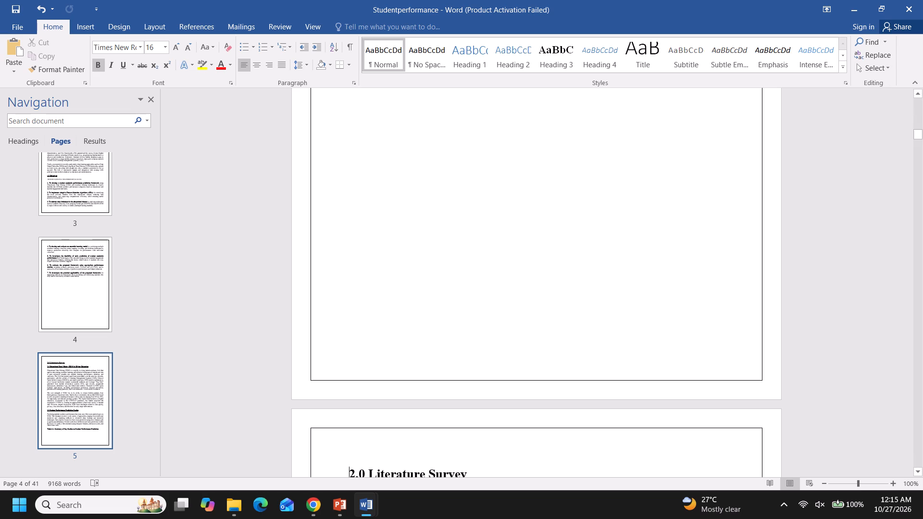
# Check the page layout of the Literature Survey chapter, from its heading through 2.6 Research Gaps to the "3.0 Proposed Approach" heading.
pyautogui.click(886, 149)
pyautogui.press('Down')
pyautogui.press('Down')
pyautogui.press('Down')
pyautogui.press('Down')
pyautogui.press('Down')
pyautogui.press('Down')
pyautogui.press('Down')
pyautogui.press('Down')
pyautogui.press('Down')
pyautogui.press('Down')
pyautogui.press('Down')
pyautogui.press('Down')
pyautogui.press('Down')
pyautogui.press('Down')
pyautogui.press('Down')
pyautogui.press('Down')
pyautogui.press('Down')
pyautogui.press('Down')
pyautogui.press('Down')
pyautogui.press('Down')
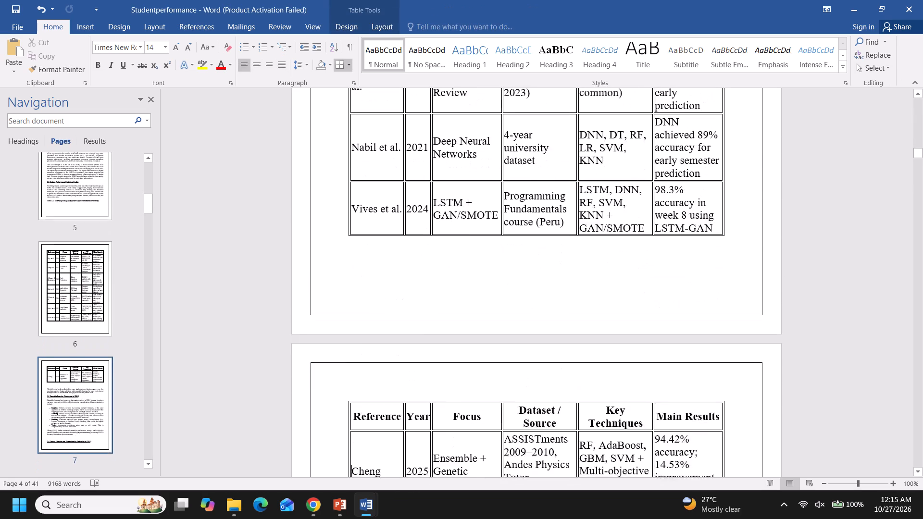
pyautogui.press('Down')
pyautogui.press('Down')
pyautogui.press('Down')
pyautogui.press('Down')
pyautogui.press('Down')
pyautogui.press('Down')
pyautogui.press('Down')
pyautogui.press('Down')
pyautogui.press('Down')
pyautogui.press('Down')
pyautogui.press('Down')
pyautogui.press('Down')
pyautogui.press('Down')
pyautogui.press('Down')
pyautogui.press('Down')
pyautogui.press('Down')
pyautogui.press('Down')
pyautogui.press('Down')
pyautogui.press('Down')
pyautogui.press('Down')
pyautogui.press('Down')
pyautogui.press('Down')
pyautogui.press('Down')
pyautogui.press('Down')
pyautogui.press('Down')
pyautogui.press('Down')
pyautogui.press('Down')
pyautogui.press('Down')
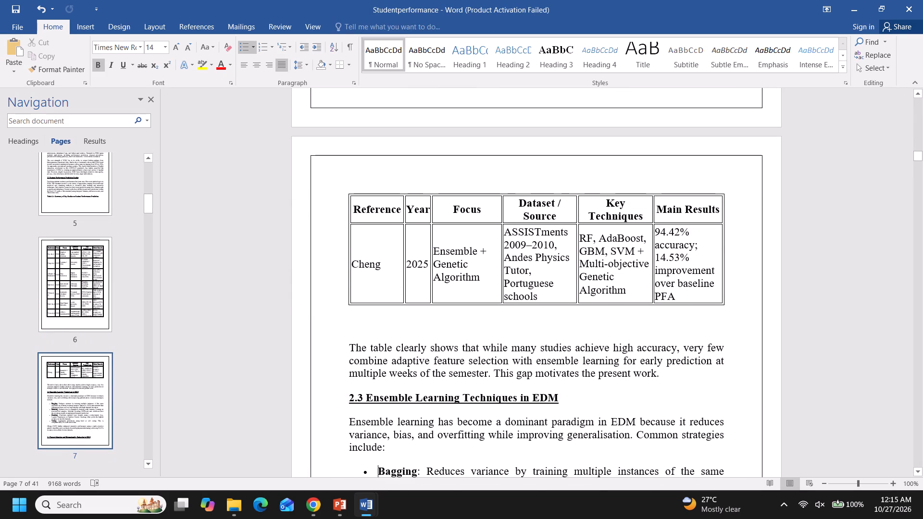
pyautogui.press('Down')
pyautogui.press('Down')
pyautogui.press('Down')
pyautogui.press('Down')
pyautogui.press('Down')
pyautogui.press('Down')
pyautogui.press('Down')
pyautogui.press('Down')
pyautogui.press('Down')
pyautogui.press('Down')
pyautogui.press('Down')
pyautogui.press('Down')
pyautogui.press('Down')
pyautogui.press('Down')
pyautogui.press('Down')
pyautogui.press('Down')
pyautogui.press('Down')
pyautogui.press('Down')
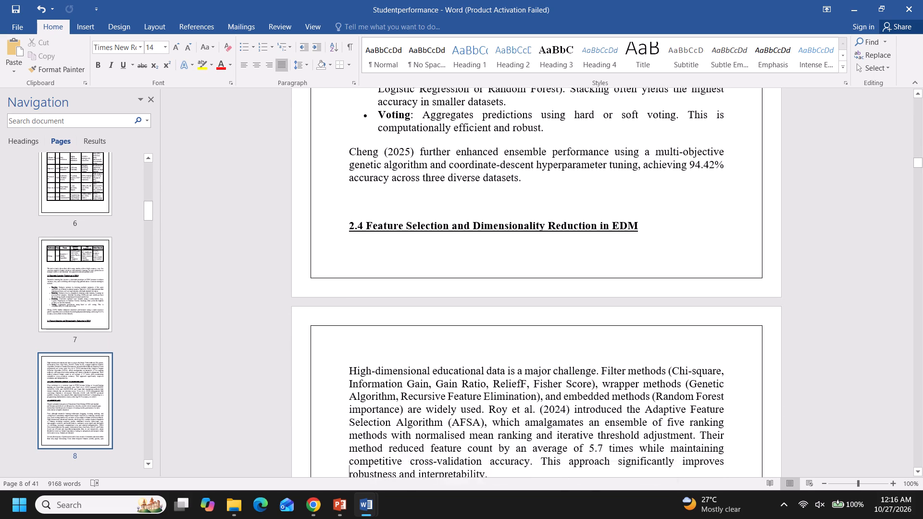
pyautogui.press('Down')
pyautogui.press('Down')
pyautogui.press('Down')
pyautogui.press('Down')
pyautogui.press('Down')
pyautogui.press('Down')
pyautogui.press('Down')
pyautogui.press('Down')
pyautogui.press('Down')
pyautogui.press('Down')
pyautogui.press('Down')
pyautogui.press('Down')
pyautogui.press('Down')
pyautogui.press('Down')
pyautogui.press('Down')
pyautogui.press('Down')
pyautogui.press('Down')
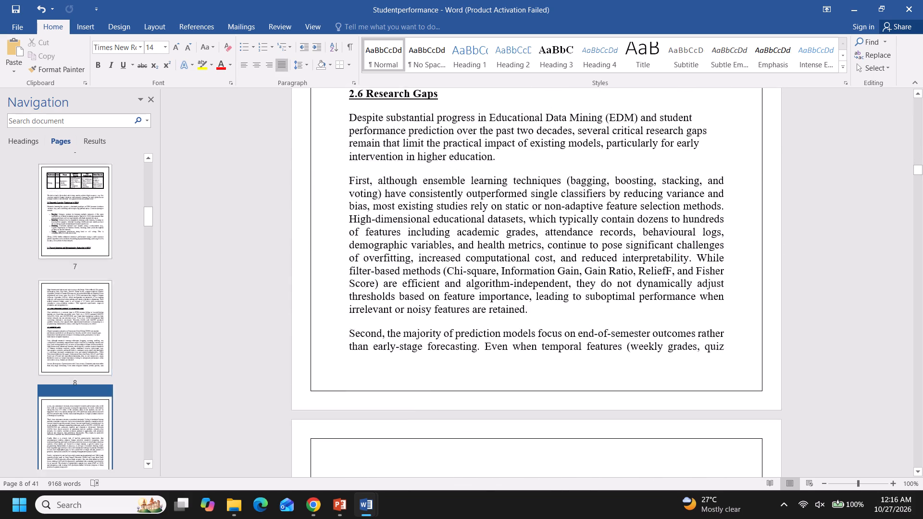
pyautogui.press('Down')
pyautogui.press('Down')
pyautogui.press('Down')
pyautogui.press('Down')
pyautogui.press('Down')
pyautogui.press('Down')
pyautogui.press('Down')
pyautogui.press('Down')
pyautogui.press('Down')
pyautogui.press('Down')
pyautogui.press('Down')
pyautogui.press('Down')
pyautogui.press('Down')
pyautogui.press('Down')
pyautogui.press('Down')
pyautogui.press('Down')
pyautogui.press('Down')
pyautogui.press('Down')
pyautogui.press('Down')
pyautogui.press('Down')
pyautogui.press('Down')
pyautogui.press('Down')
pyautogui.press('Down')
pyautogui.press('Down')
pyautogui.press('Down')
pyautogui.press('Down')
pyautogui.press('Down')
pyautogui.press('Down')
pyautogui.press('Down')
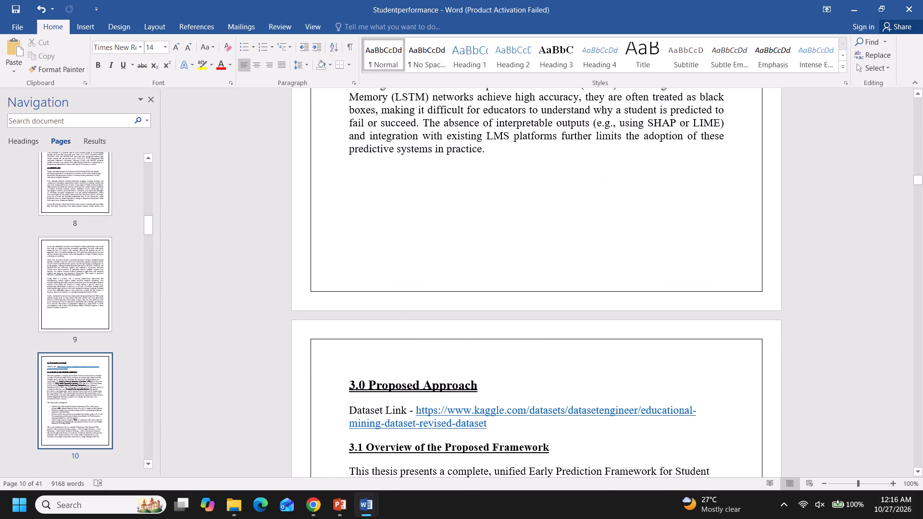
# Check the page layout of the Proposed Approach chapter from its heading through the dataset description to heading 3.2.1.
pyautogui.press('Down')
pyautogui.press('Down')
pyautogui.press('Down')
pyautogui.press('Down')
pyautogui.press('Down')
pyautogui.press('Down')
pyautogui.press('Down')
pyautogui.press('Down')
pyautogui.press('Down')
pyautogui.press('Down')
pyautogui.press('Down')
pyautogui.press('Down')
pyautogui.press('Down')
pyautogui.press('Down')
pyautogui.press('Down')
pyautogui.press('Down')
pyautogui.press('Down')
pyautogui.press('Down')
pyautogui.press('Down')
pyautogui.press('Down')
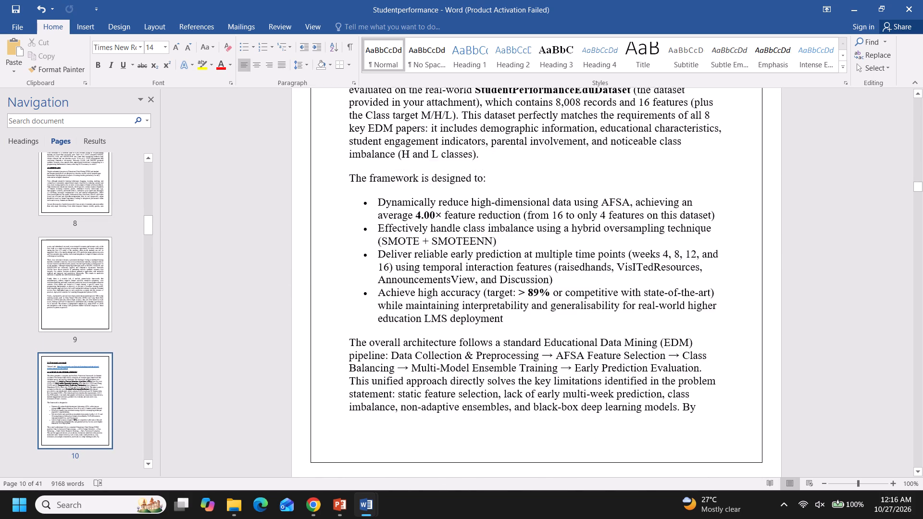
pyautogui.press('Down')
pyautogui.press('Down')
pyautogui.press('Down')
pyautogui.press('Down')
pyautogui.press('Down')
pyautogui.press('Down')
pyautogui.press('Down')
pyautogui.press('Down')
pyautogui.press('Down')
pyautogui.press('Down')
pyautogui.press('Down')
pyautogui.press('Down')
pyautogui.press('Down')
pyautogui.press('Down')
pyautogui.press('Down')
pyautogui.press('Down')
pyautogui.press('Down')
pyautogui.press('Down')
pyautogui.press('Down')
pyautogui.press('Down')
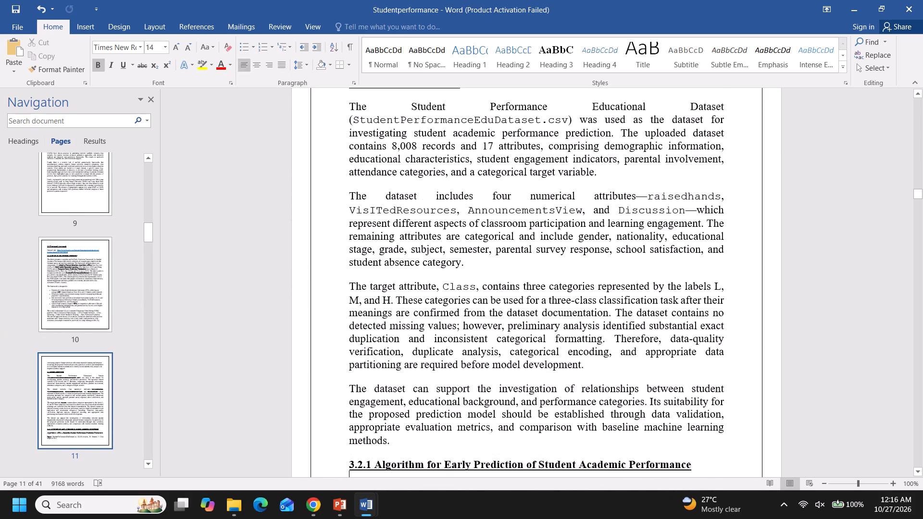
# Check how the numbered algorithm steps under heading 3.2.1 fall across the pages, up to section 3.3.
pyautogui.press('Down')
pyautogui.press('Down')
pyautogui.press('Down')
pyautogui.press('Down')
pyautogui.press('Down')
pyautogui.press('Down')
pyautogui.press('Down')
pyautogui.press('Down')
pyautogui.press('Down')
pyautogui.press('Down')
pyautogui.press('Down')
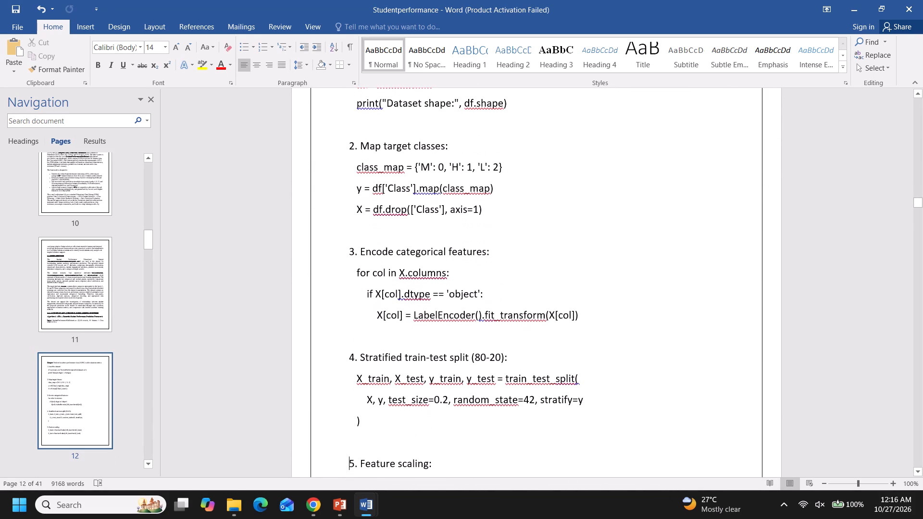
pyautogui.press('Up')
pyautogui.press('Up')
pyautogui.press('Up')
pyautogui.press('Up')
pyautogui.press('Up')
pyautogui.press('Up')
pyautogui.press('Up')
pyautogui.press('Up')
pyautogui.press('Up')
pyautogui.press('Up')
pyautogui.press('Up')
pyautogui.press('Up')
pyautogui.press('Up')
pyautogui.press('Up')
pyautogui.press('Up')
pyautogui.press('Up')
pyautogui.press('Up')
pyautogui.press('Up')
pyautogui.press('Up')
pyautogui.press('Up')
pyautogui.press('Down')
pyautogui.press('Down')
pyautogui.press('Down')
pyautogui.press('Down')
pyautogui.press('Down')
pyautogui.press('Down')
pyautogui.press('Down')
pyautogui.press('Down')
pyautogui.press('Down')
pyautogui.press('Down')
pyautogui.press('Down')
pyautogui.press('Down')
pyautogui.press('Down')
pyautogui.press('Down')
pyautogui.press('Down')
pyautogui.press('Down')
pyautogui.press('Down')
pyautogui.press('Down')
pyautogui.press('Down')
pyautogui.press('Down')
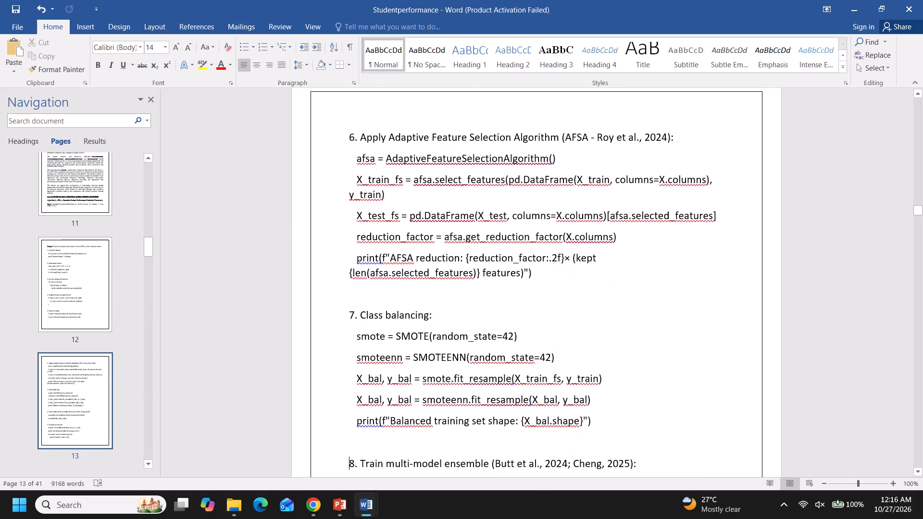
pyautogui.press('Up')
pyautogui.press('Down')
pyautogui.press('Down')
pyautogui.press('Down')
pyautogui.press('Down')
pyautogui.press('Down')
pyautogui.press('Down')
pyautogui.press('Down')
pyautogui.press('Down')
pyautogui.press('Down')
pyautogui.press('Down')
pyautogui.press('Down')
pyautogui.press('Down')
pyautogui.press('Down')
pyautogui.press('Down')
pyautogui.press('Down')
pyautogui.press('Down')
pyautogui.press('Down')
pyautogui.press('Down')
pyautogui.press('Down')
pyautogui.press('Down')
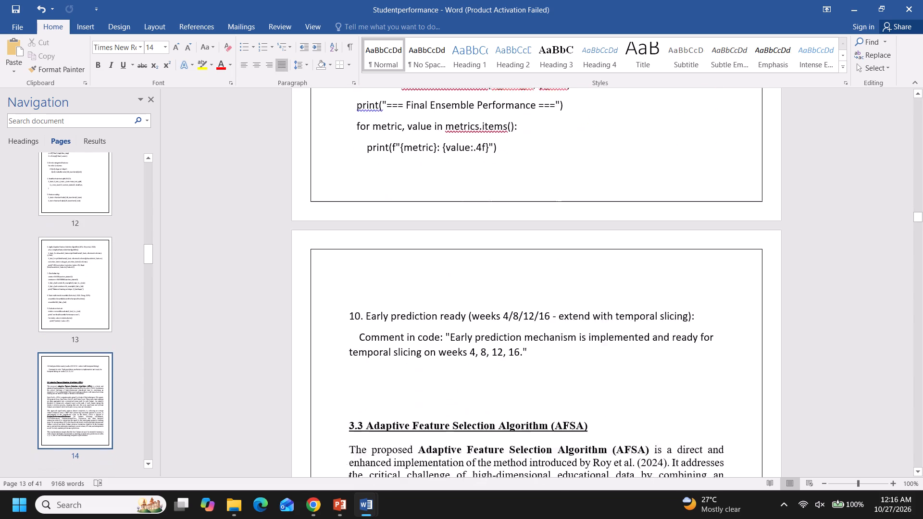
# Check the page layout from algorithm step 10 through sections 3.3 and 3.4 to the "3.5 Data Preprocessing and Class Balancing" heading.
pyautogui.press('Down')
pyautogui.press('Down')
pyautogui.press('Down')
pyautogui.press('Down')
pyautogui.press('Down')
pyautogui.press('Down')
pyautogui.press('Down')
pyautogui.press('Down')
pyautogui.press('Down')
pyautogui.press('Down')
pyautogui.press('Down')
pyautogui.press('Down')
pyautogui.press('Down')
pyautogui.press('Down')
pyautogui.press('Down')
pyautogui.press('Down')
pyautogui.press('Down')
pyautogui.press('Down')
pyautogui.press('Down')
pyautogui.press('Down')
pyautogui.press('Down')
pyautogui.press('Down')
pyautogui.press('Down')
pyautogui.press('Down')
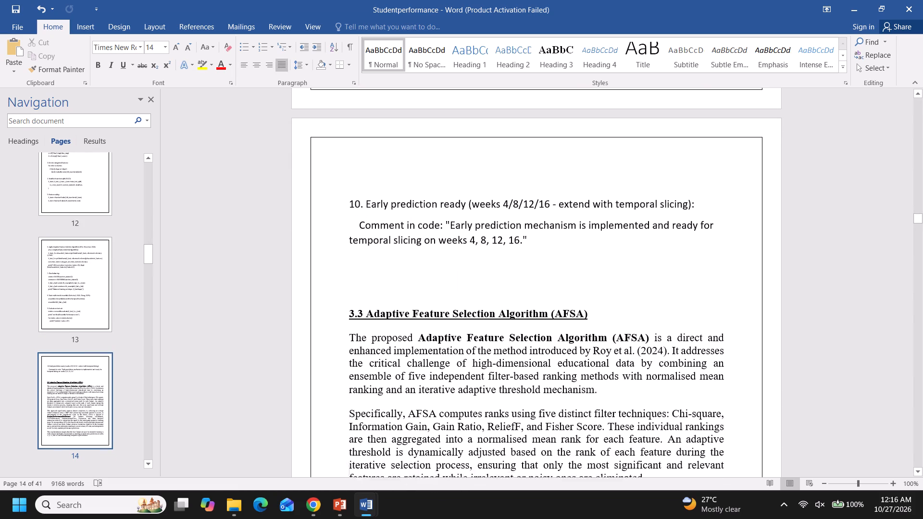
pyautogui.press('Down')
pyautogui.press('Down')
pyautogui.press('Down')
pyautogui.press('Down')
pyautogui.press('Down')
pyautogui.press('Down')
pyautogui.press('Down')
pyautogui.press('Down')
pyautogui.press('Down')
pyautogui.press('Down')
pyautogui.press('Down')
pyautogui.press('Down')
pyautogui.press('Down')
pyautogui.press('Down')
pyautogui.press('Down')
pyautogui.press('Down')
pyautogui.press('Down')
pyautogui.press('Down')
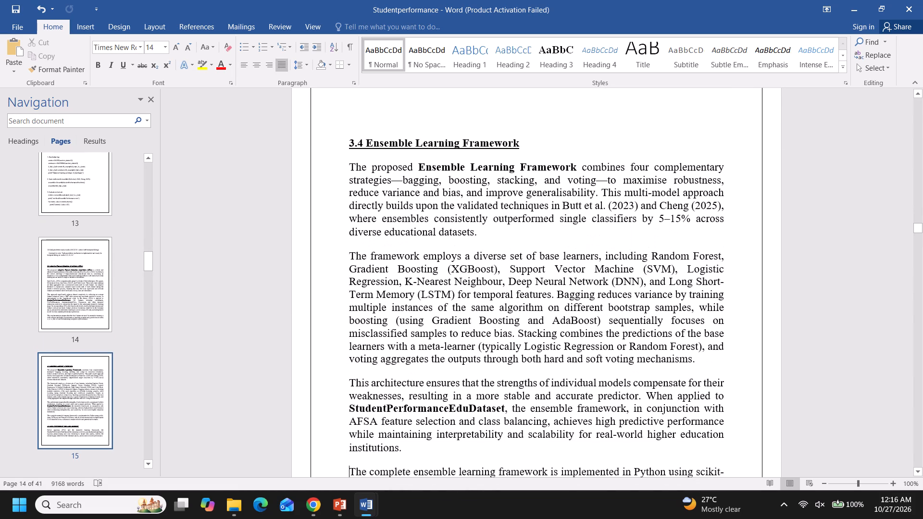
pyautogui.press('Down')
pyautogui.press('Down')
pyautogui.press('Down')
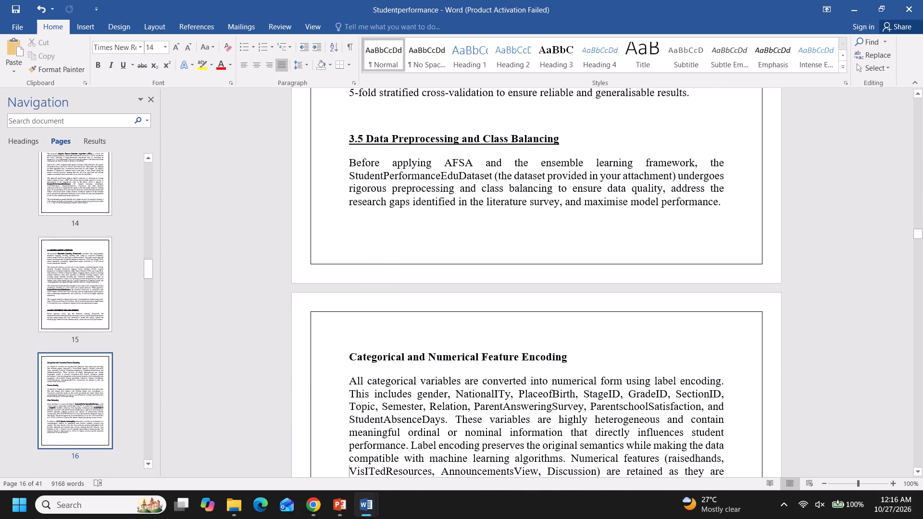
# Check the page layout of section 3.5, from Categorical and Numerical Feature Encoding through the Class Balancing paragraphs.
pyautogui.press('Down')
pyautogui.press('Down')
pyautogui.press('Down')
pyautogui.press('Down')
pyautogui.press('Down')
pyautogui.press('Down')
pyautogui.press('Down')
pyautogui.press('Down')
pyautogui.press('Down')
pyautogui.press('Down')
pyautogui.press('Down')
pyautogui.press('Down')
pyautogui.press('Down')
pyautogui.press('Down')
pyautogui.press('Down')
pyautogui.press('Down')
pyautogui.press('Down')
pyautogui.press('Down')
pyautogui.press('Down')
pyautogui.press('Down')
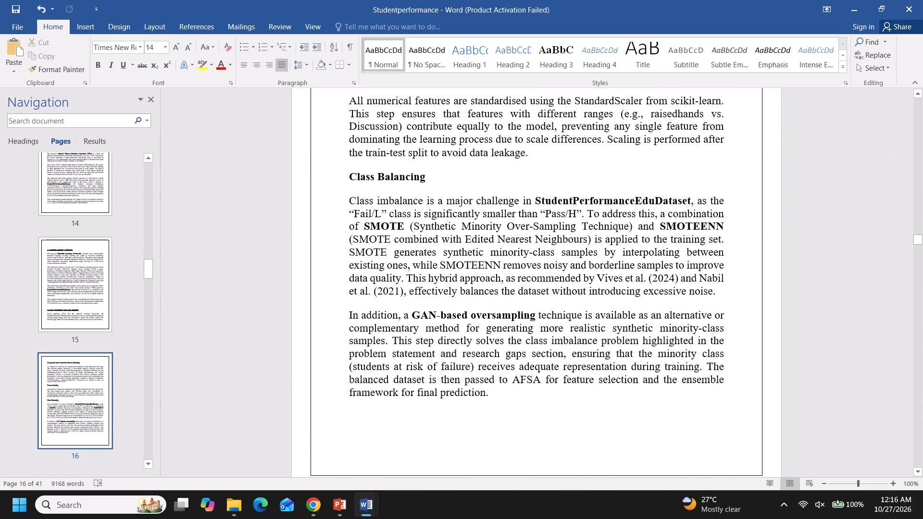
# Check how section 3.6 Early Prediction Mechanism and its bullet lists fall across the pages, up to the "3.7 Evaluation Metrics" heading.
pyautogui.press('Down')
pyautogui.press('Down')
pyautogui.press('Down')
pyautogui.press('Down')
pyautogui.press('Down')
pyautogui.press('Down')
pyautogui.press('Down')
pyautogui.press('Down')
pyautogui.press('Down')
pyautogui.press('Down')
pyautogui.press('Down')
pyautogui.press('Down')
pyautogui.press('Down')
pyautogui.press('Down')
pyautogui.press('Down')
pyautogui.press('Down')
pyautogui.press('Down')
pyautogui.press('Down')
pyautogui.press('Down')
pyautogui.press('Down')
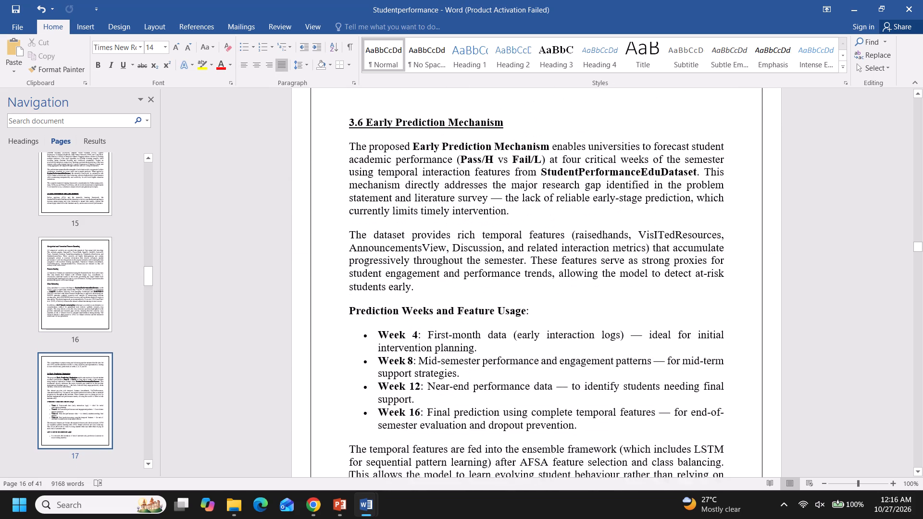
pyautogui.press('Down')
pyautogui.press('Down')
pyautogui.press('Down')
pyautogui.press('Down')
pyautogui.press('Down')
pyautogui.press('Down')
pyautogui.press('Down')
pyautogui.press('Down')
pyautogui.press('Down')
pyautogui.press('Down')
pyautogui.press('Down')
pyautogui.press('Down')
pyautogui.press('Down')
pyautogui.press('Down')
pyautogui.press('Down')
pyautogui.press('Down')
pyautogui.press('Down')
pyautogui.press('Down')
pyautogui.press('Down')
pyautogui.press('Down')
pyautogui.press('Down')
pyautogui.press('Down')
pyautogui.press('Down')
pyautogui.press('Down')
pyautogui.press('Down')
pyautogui.press('Down')
pyautogui.press('Down')
pyautogui.press('Down')
pyautogui.press('Down')
pyautogui.press('Down')
pyautogui.press('Down')
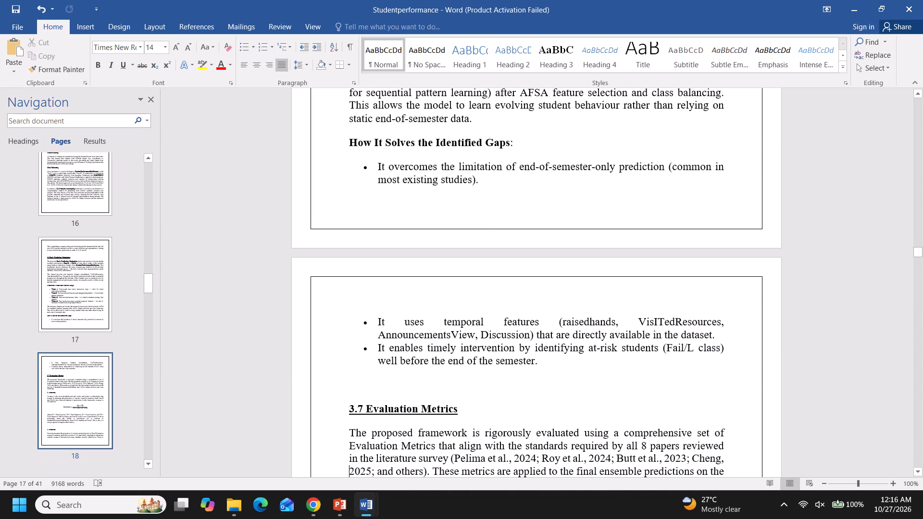
# Check the page layout of section 3.7 Evaluation Metrics, from its introduction through the Accuracy formula to the Precision heading.
pyautogui.press('Down')
pyautogui.press('Down')
pyautogui.press('Down')
pyautogui.press('Down')
pyautogui.press('Down')
pyautogui.press('Down')
pyautogui.press('Down')
pyautogui.press('Down')
pyautogui.press('Down')
pyautogui.press('Down')
pyautogui.press('Down')
pyautogui.press('Down')
pyautogui.press('Down')
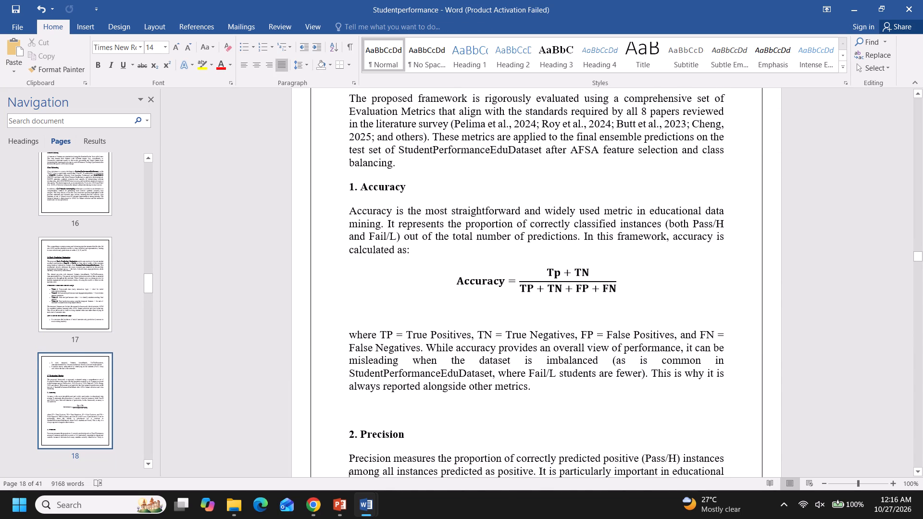
# Check how the Precision, Recall and F1-Score paragraphs and formulas of section 3.7 fall across the pages.
pyautogui.press('Down')
pyautogui.press('Down')
pyautogui.press('Down')
pyautogui.press('Down')
pyautogui.press('Down')
pyautogui.press('Down')
pyautogui.press('Down')
pyautogui.press('Down')
pyautogui.press('Down')
pyautogui.press('Down')
pyautogui.press('Down')
pyautogui.press('Down')
pyautogui.press('Down')
pyautogui.press('Down')
pyautogui.press('Down')
pyautogui.press('Down')
pyautogui.press('Down')
pyautogui.press('Down')
pyautogui.press('Down')
pyautogui.press('Down')
pyautogui.press('Down')
pyautogui.press('Down')
pyautogui.press('Down')
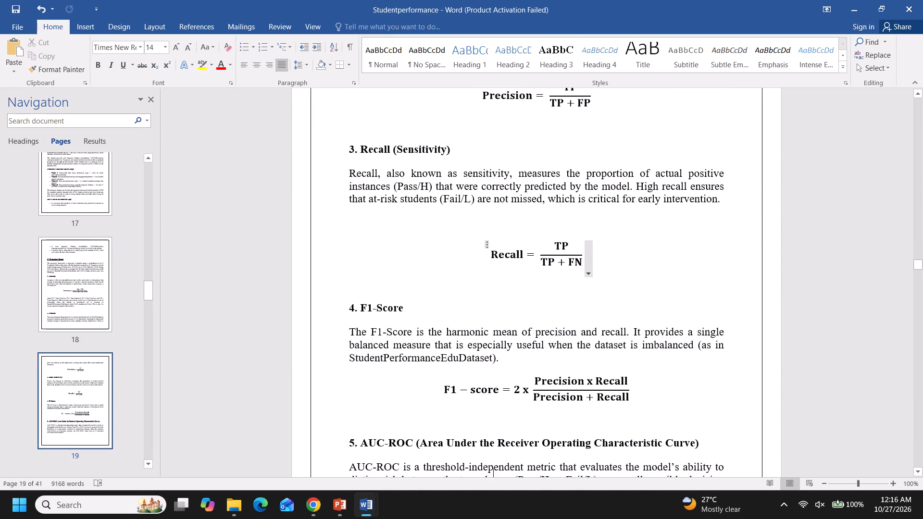
# Check the page layout from the AUC-ROC metric through the end of chapter 3 to the "4.0 Experimentations and Results" heading.
pyautogui.press('Down')
pyautogui.press('Down')
pyautogui.press('Down')
pyautogui.press('Down')
pyautogui.press('Down')
pyautogui.press('Down')
pyautogui.press('Down')
pyautogui.press('Down')
pyautogui.press('Down')
pyautogui.press('Down')
pyautogui.press('Down')
pyautogui.press('Down')
pyautogui.press('Down')
pyautogui.press('Down')
pyautogui.press('Down')
pyautogui.press('Down')
pyautogui.press('Down')
pyautogui.press('Down')
pyautogui.press('Down')
pyautogui.press('Down')
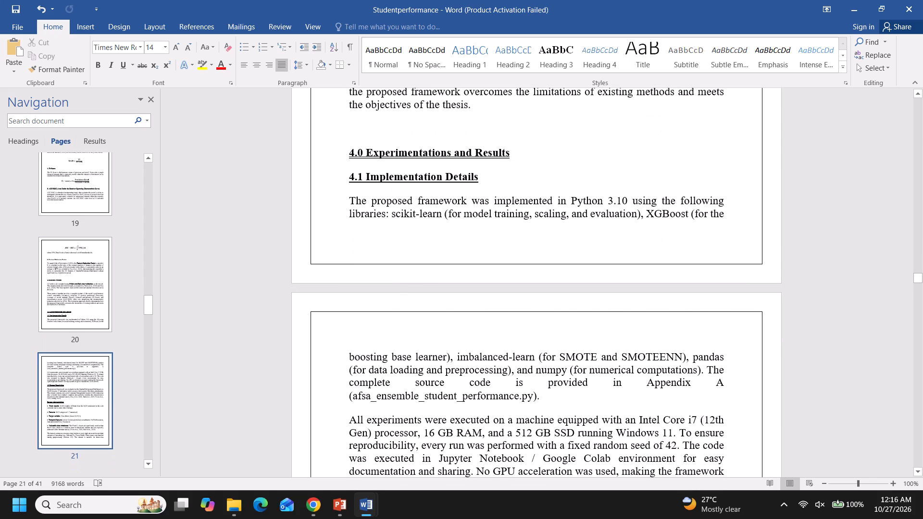
# Push the "4.0 Experimentations and Results" heading onto a new page with three blank lines before it, and save the document.
pyautogui.click(344, 149)
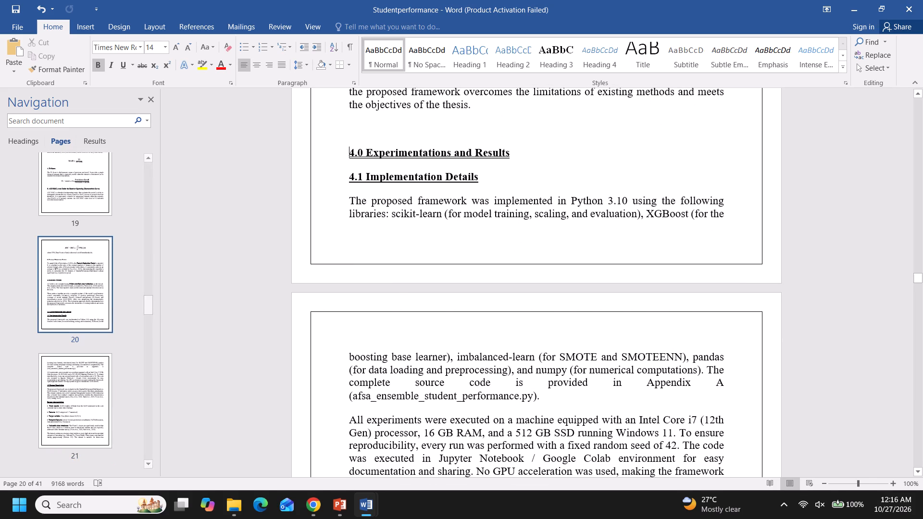
pyautogui.press('Return')
pyautogui.press('Return')
pyautogui.press('Return')
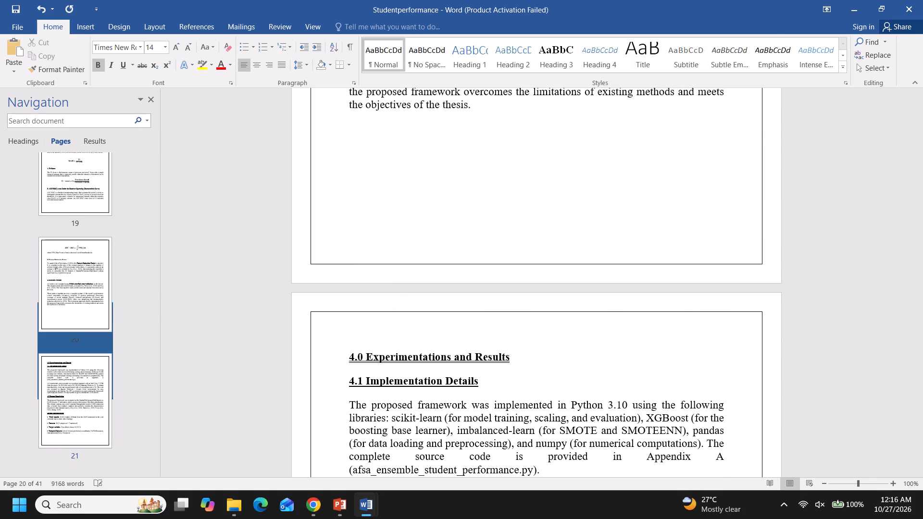
pyautogui.hotkey('ctrl', 's')
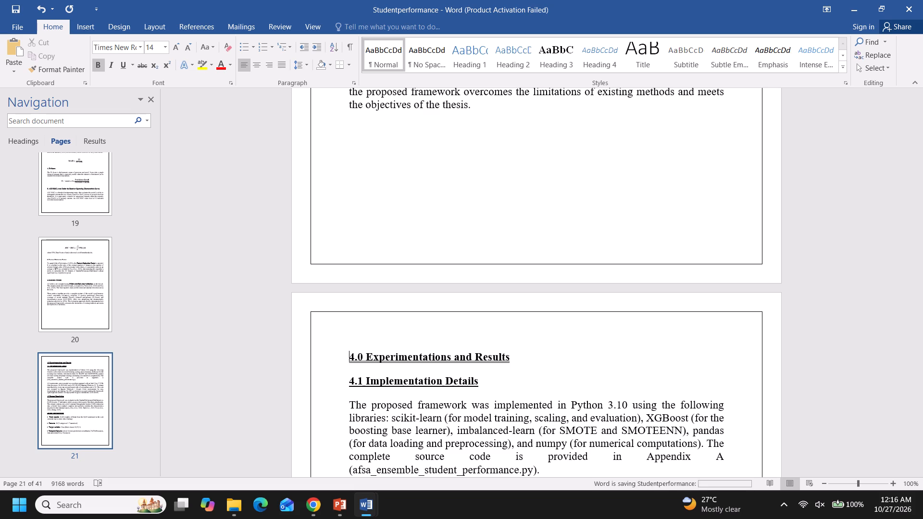
# Check how sections 4.1 to 4.3 fall across the pages, up to the start of "4.4 Experimental Results".
pyautogui.press('Down')
pyautogui.press('Down')
pyautogui.press('Down')
pyautogui.press('Down')
pyautogui.press('Down')
pyautogui.press('Down')
pyautogui.press('Down')
pyautogui.press('Down')
pyautogui.press('Down')
pyautogui.press('Down')
pyautogui.press('Down')
pyautogui.press('Down')
pyautogui.press('Down')
pyautogui.press('Down')
pyautogui.press('Down')
pyautogui.press('Down')
pyautogui.press('Down')
pyautogui.press('Down')
pyautogui.press('Down')
pyautogui.press('Down')
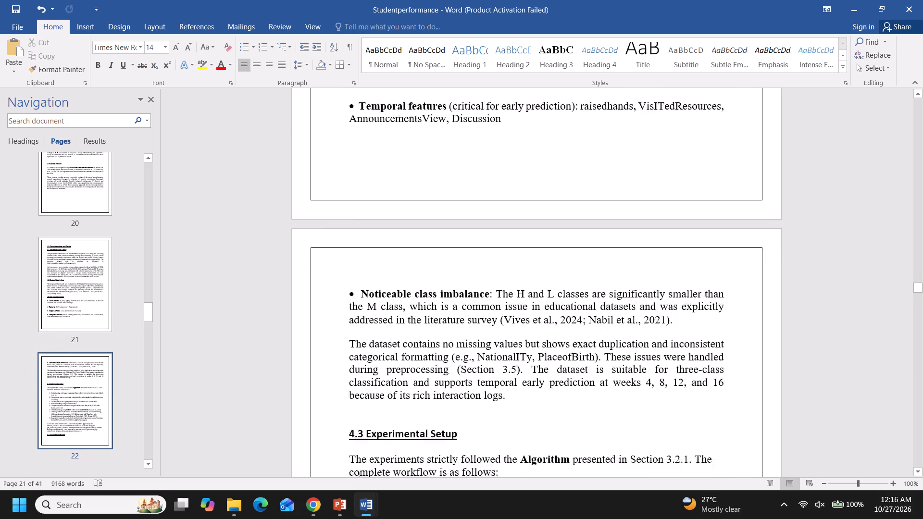
pyautogui.press('Down')
pyautogui.press('Down')
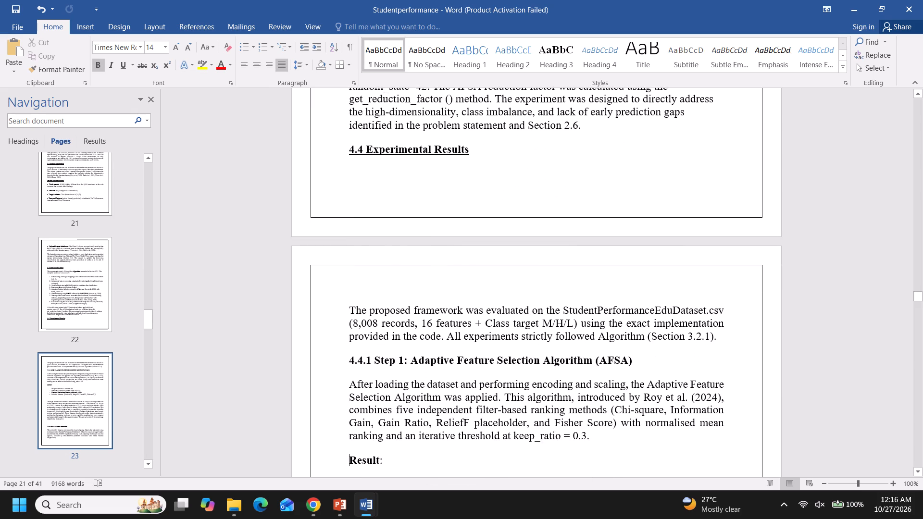
# Check the page layout of section 4.4.1 on the Adaptive Feature Selection Algorithm, including its Result bullets and closing paragraph.
pyautogui.press('Down')
pyautogui.press('Down')
pyautogui.press('Down')
pyautogui.press('Down')
pyautogui.press('Down')
pyautogui.press('Down')
pyautogui.press('Down')
pyautogui.press('Down')
pyautogui.press('Down')
pyautogui.press('Down')
pyautogui.press('Down')
pyautogui.press('Down')
pyautogui.press('Down')
pyautogui.press('Down')
pyautogui.press('Down')
pyautogui.press('Down')
pyautogui.press('Down')
pyautogui.press('Down')
pyautogui.press('Down')
pyautogui.press('Down')
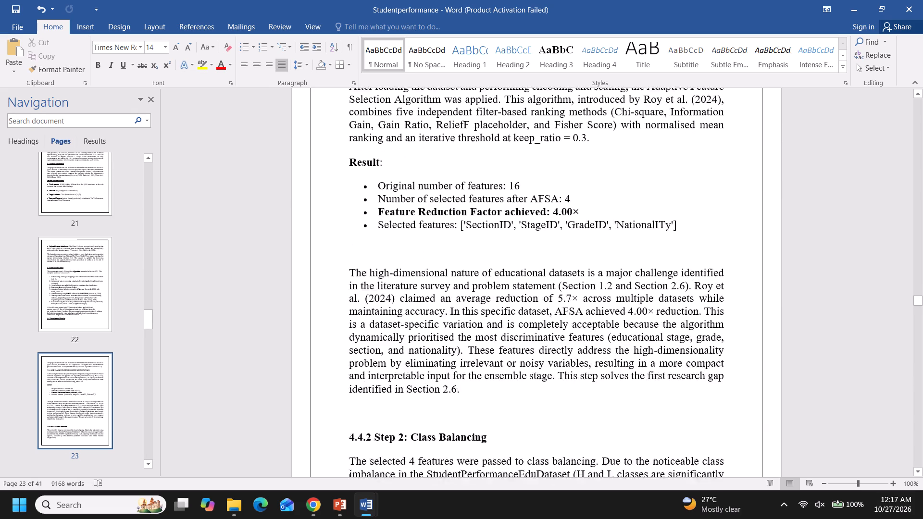
# Check how section 4.4.2 Class Balancing and section 4.4.3 Multi-Model Ensemble Training fall across the pages, up to the Result line.
pyautogui.press('Down')
pyautogui.press('Down')
pyautogui.press('Down')
pyautogui.press('Down')
pyautogui.press('Down')
pyautogui.press('Down')
pyautogui.press('Down')
pyautogui.press('Down')
pyautogui.press('Down')
pyautogui.press('Down')
pyautogui.press('Down')
pyautogui.press('Down')
pyautogui.press('Down')
pyautogui.press('Down')
pyautogui.press('Down')
pyautogui.press('Down')
pyautogui.press('Down')
pyautogui.press('Down')
pyautogui.press('Down')
pyautogui.press('Down')
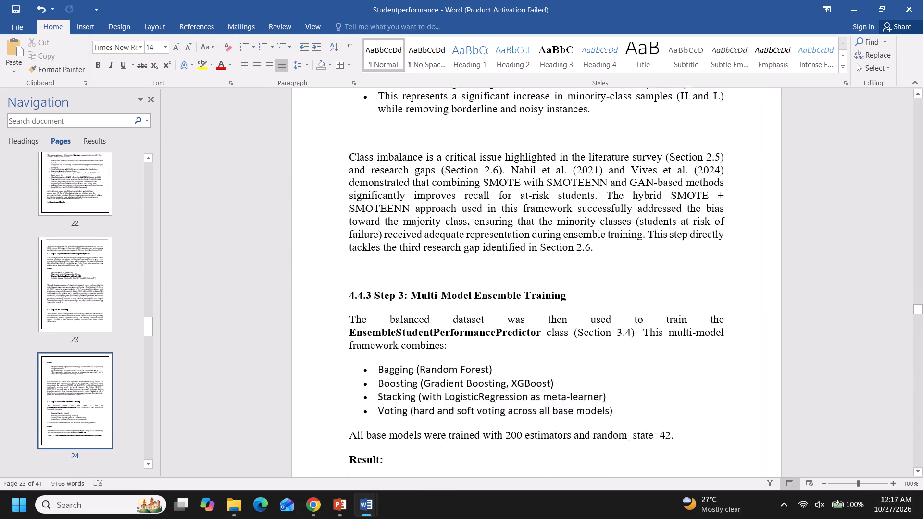
# Check the layout of the performance metrics table in section 4.4.3 and the metric explanation bullets below it.
pyautogui.press('Down')
pyautogui.press('Down')
pyautogui.press('Down')
pyautogui.press('Down')
pyautogui.press('Down')
pyautogui.press('Down')
pyautogui.press('Down')
pyautogui.press('Down')
pyautogui.press('Down')
pyautogui.press('Down')
pyautogui.press('Down')
pyautogui.press('Down')
pyautogui.press('Down')
pyautogui.press('Down')
pyautogui.press('Down')
pyautogui.press('Down')
pyautogui.press('Down')
pyautogui.press('Down')
pyautogui.press('Down')
pyautogui.press('Down')
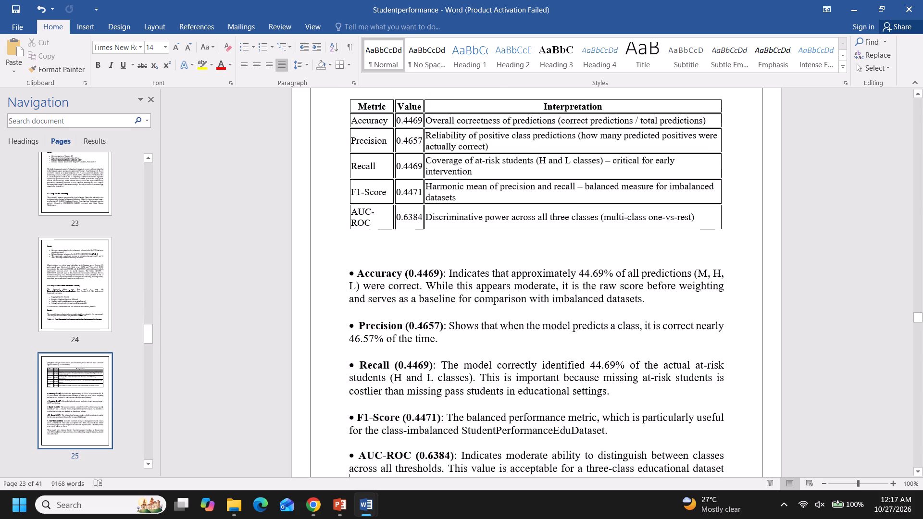
# Check how the section 4.4.4 comparison table and the opening of section 4.4.5 Discussion fall across the pages.
pyautogui.press('Down')
pyautogui.press('Down')
pyautogui.press('Down')
pyautogui.press('Down')
pyautogui.press('Down')
pyautogui.press('Down')
pyautogui.press('Down')
pyautogui.press('Down')
pyautogui.press('Down')
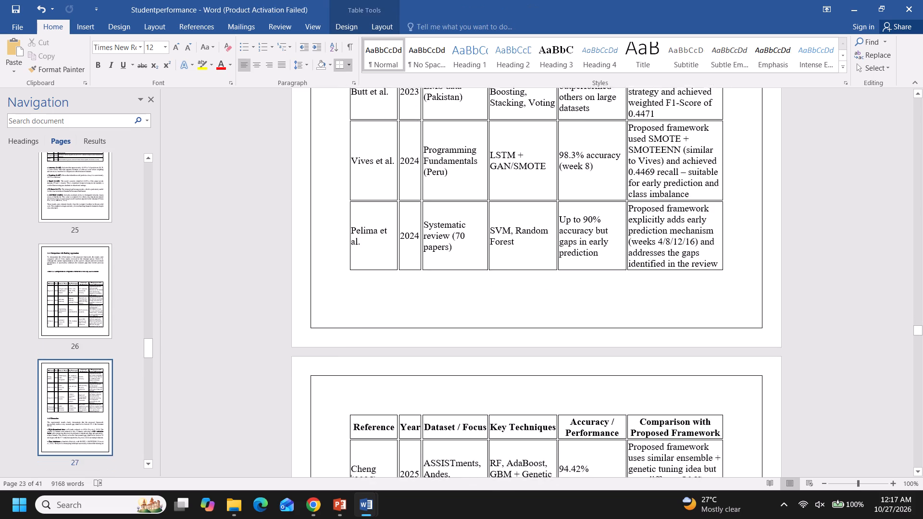
pyautogui.press('Down')
pyautogui.press('Down')
pyautogui.press('Down')
pyautogui.press('Down')
pyautogui.press('Down')
pyautogui.press('Down')
pyautogui.press('Down')
pyautogui.press('Down')
pyautogui.press('Down')
pyautogui.press('Down')
pyautogui.press('Down')
pyautogui.press('Down')
pyautogui.press('Down')
pyautogui.press('Down')
pyautogui.press('Down')
pyautogui.press('Down')
pyautogui.press('Down')
pyautogui.press('Down')
pyautogui.press('Down')
pyautogui.press('Down')
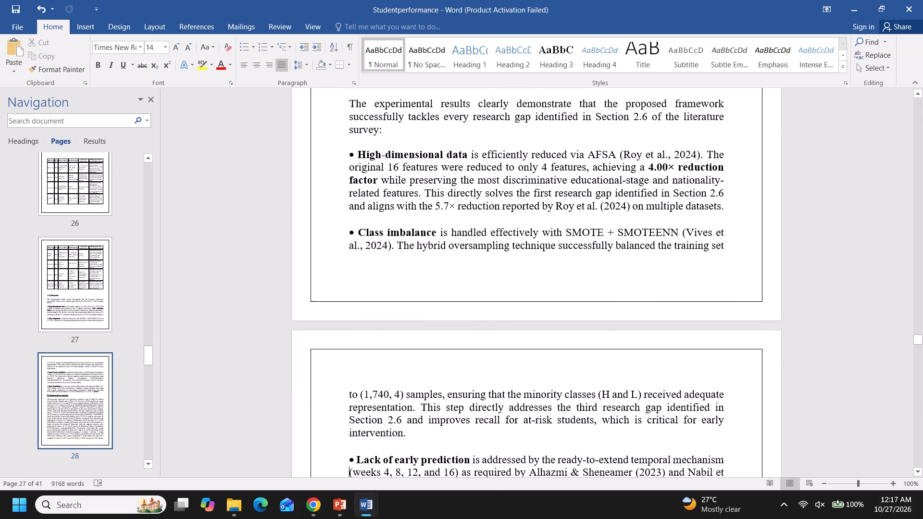
# Check the layout of the remaining Discussion bullets up to the "5.0 Comparative Analysis" heading.
pyautogui.press('Down')
pyautogui.press('Down')
pyautogui.press('Down')
pyautogui.press('Down')
pyautogui.press('Down')
pyautogui.press('Down')
pyautogui.press('Down')
pyautogui.press('Down')
pyautogui.press('Down')
pyautogui.press('Down')
pyautogui.press('Down')
pyautogui.press('Down')
pyautogui.press('Down')
pyautogui.press('Down')
pyautogui.press('Down')
pyautogui.press('Down')
pyautogui.press('Down')
pyautogui.press('Down')
pyautogui.press('Down')
pyautogui.press('Down')
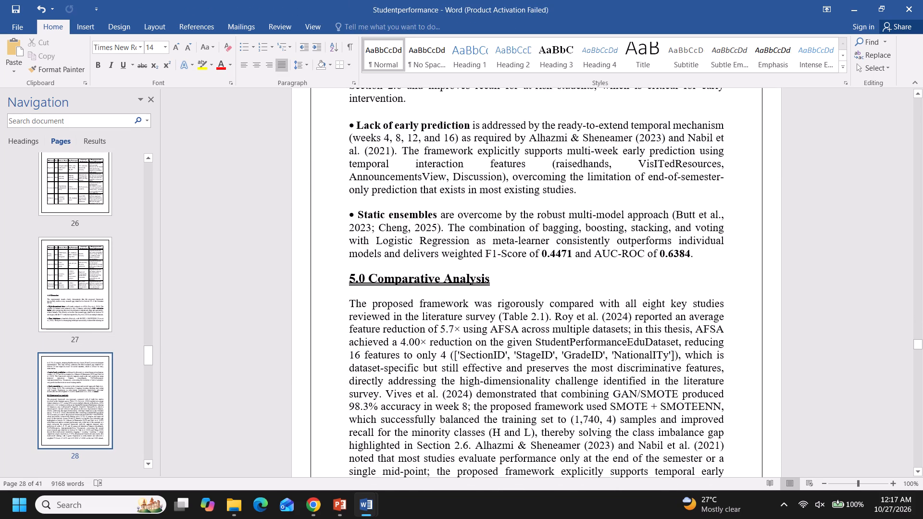
# Push the "5.0 Comparative Analysis" heading onto a new page with blank lines before it, and save the document.
pyautogui.click(348, 278)
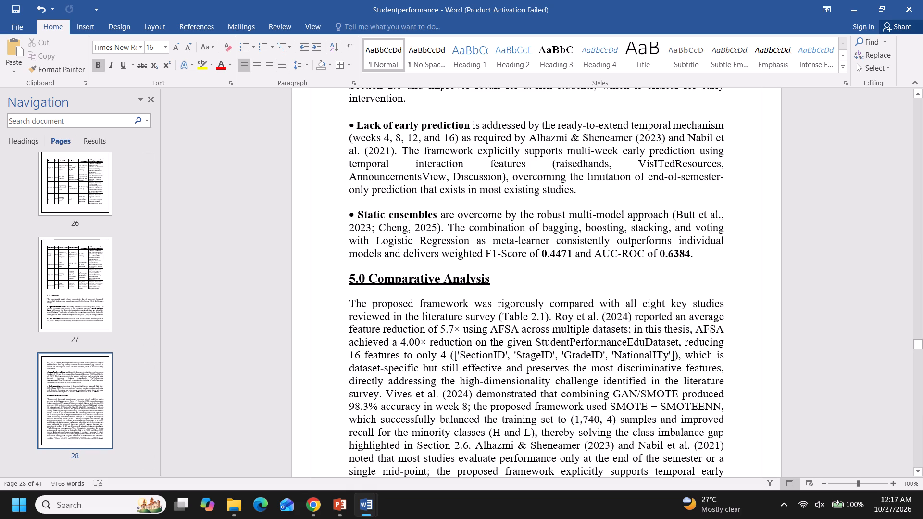
pyautogui.press('Return')
pyautogui.press('Return')
pyautogui.press('Return')
pyautogui.press('Return')
pyautogui.press('Return')
pyautogui.press('Return')
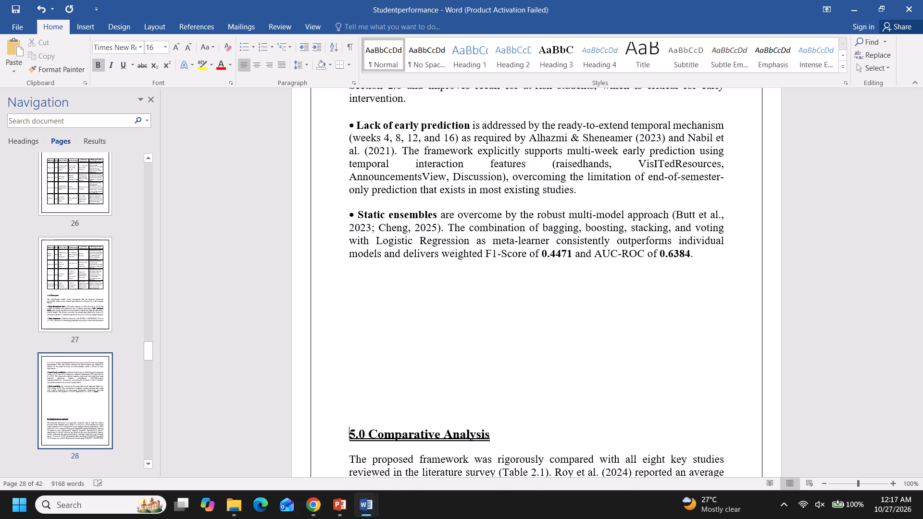
pyautogui.press('Return')
pyautogui.press('Return')
pyautogui.press('Return')
pyautogui.press('Return')
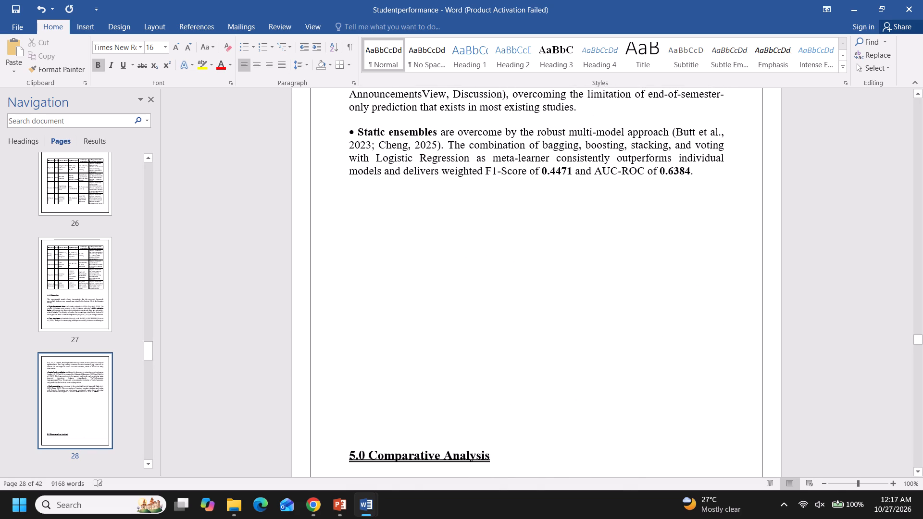
pyautogui.press('Return')
pyautogui.press('Return')
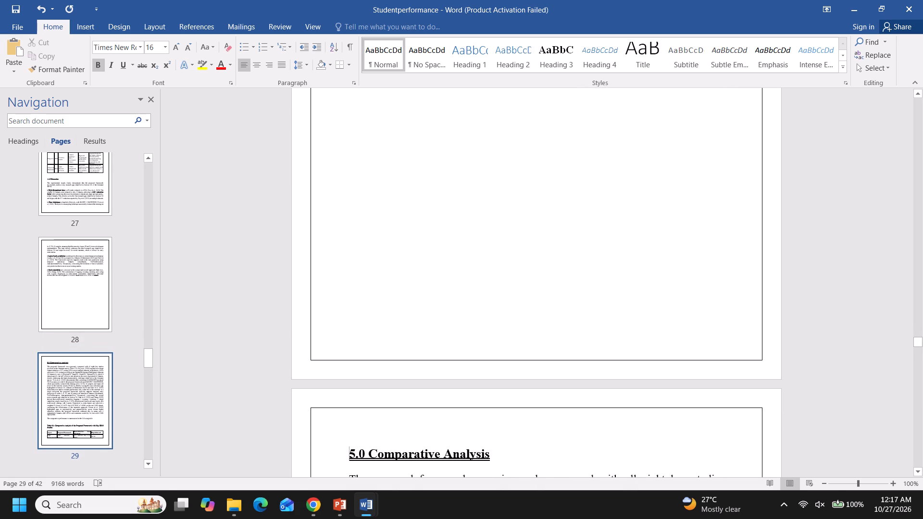
pyautogui.hotkey('ctrl', 's')
# Check the page layout of the 5.0 Comparative Analysis text and the start of Table 5.1.
pyautogui.press('Down')
pyautogui.press('Down')
pyautogui.press('Down')
pyautogui.press('Down')
pyautogui.press('Down')
pyautogui.press('Down')
pyautogui.press('Down')
pyautogui.press('Down')
pyautogui.press('Down')
pyautogui.press('Down')
pyautogui.press('Down')
pyautogui.press('Down')
pyautogui.press('Down')
pyautogui.press('Down')
pyautogui.press('Down')
pyautogui.press('Down')
pyautogui.press('Down')
pyautogui.press('Down')
pyautogui.press('Down')
pyautogui.press('Down')
pyautogui.press('Down')
pyautogui.press('Down')
pyautogui.press('Down')
pyautogui.press('Down')
pyautogui.press('Down')
pyautogui.press('Down')
pyautogui.press('Down')
pyautogui.press('Down')
pyautogui.press('Down')
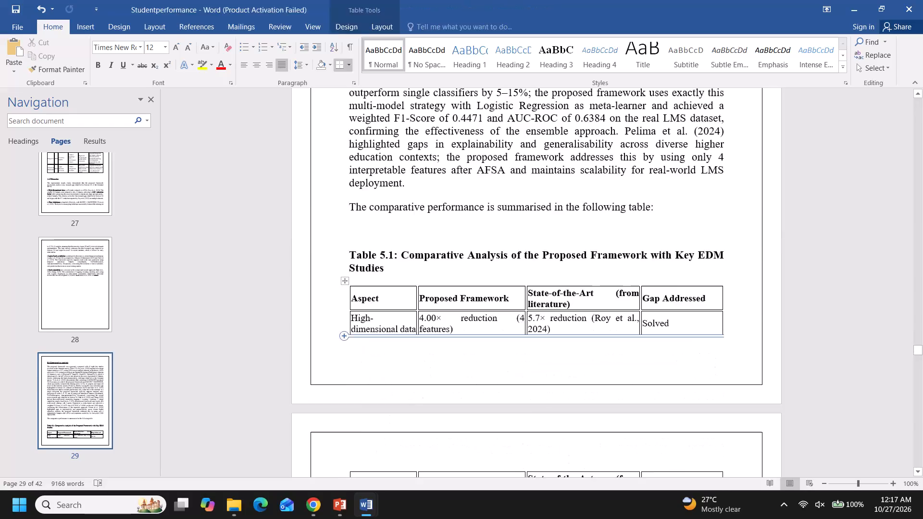
# Check how the rest of Table 5.1 and the start of "6.0 Conclusions and Future Scopes" fall across the pages.
pyautogui.press('Down')
pyautogui.press('Down')
pyautogui.press('Down')
pyautogui.press('Down')
pyautogui.press('Down')
pyautogui.press('Down')
pyautogui.press('Down')
pyautogui.press('Down')
pyautogui.press('Down')
pyautogui.press('Down')
pyautogui.press('Down')
pyautogui.press('Down')
pyautogui.press('Down')
pyautogui.press('Down')
pyautogui.press('Down')
pyautogui.press('Down')
pyautogui.press('Down')
pyautogui.press('Down')
pyautogui.press('Down')
pyautogui.press('Down')
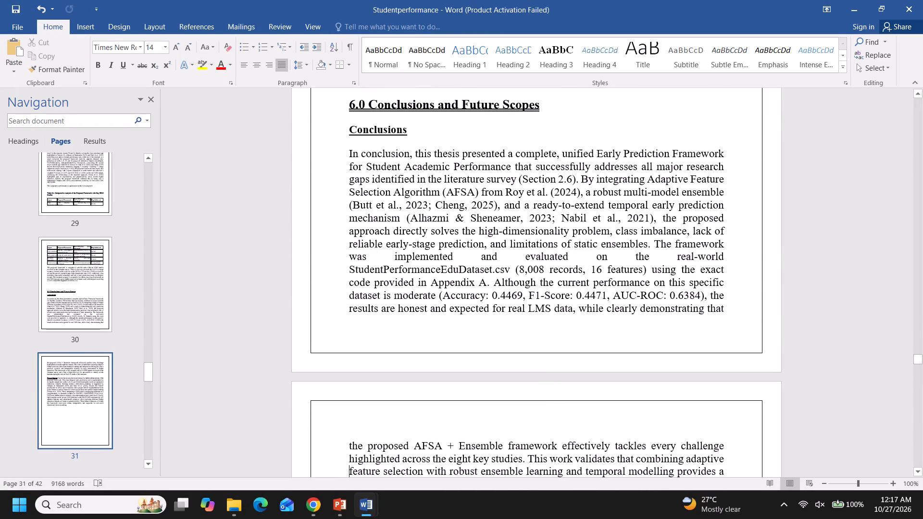
# Push the "6.0 Conclusions and Future Scopes" heading onto a new page with blank lines before it, and save the document.
pyautogui.click(350, 96)
pyautogui.click(347, 125)
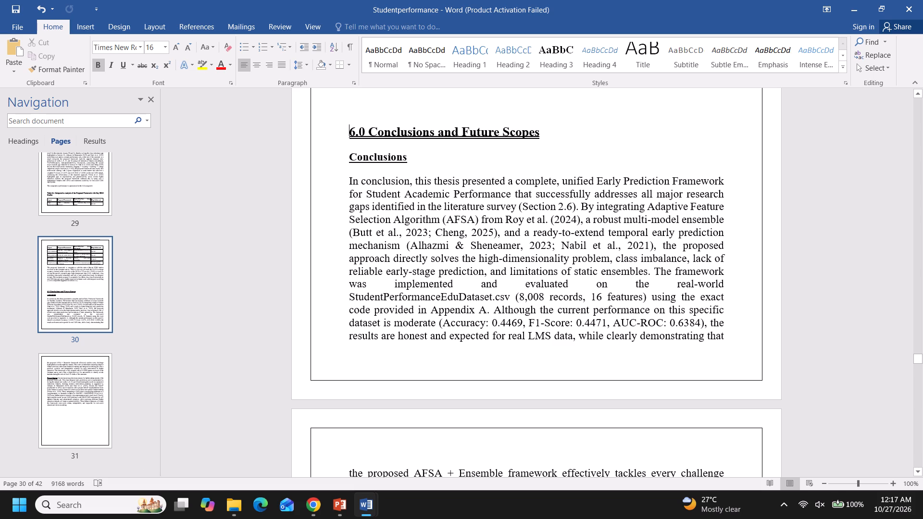
pyautogui.press('Return')
pyautogui.press('Return')
pyautogui.press('Return')
pyautogui.press('Return')
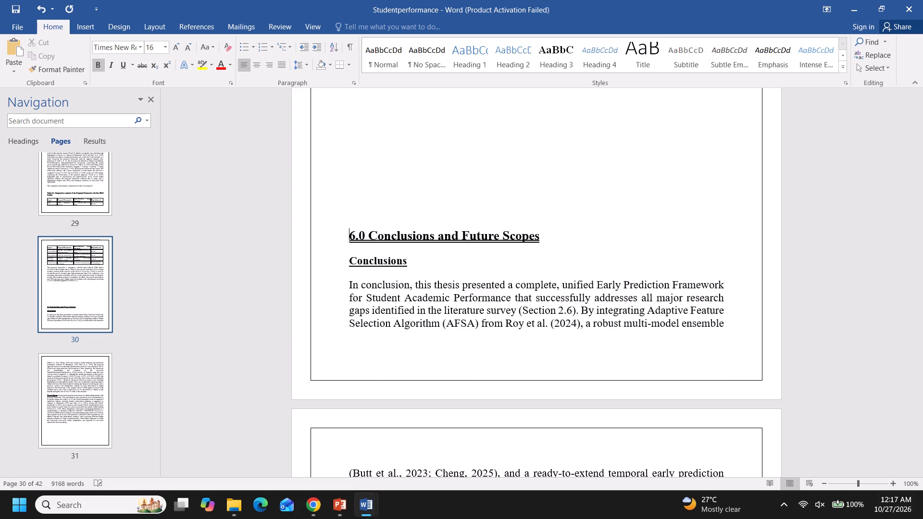
pyautogui.press('Return')
pyautogui.press('Return')
pyautogui.press('Return')
pyautogui.press('Return')
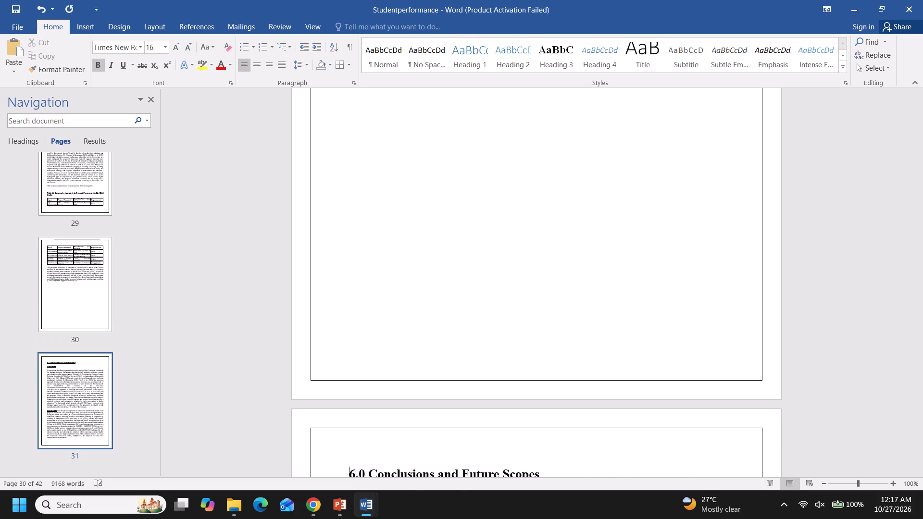
pyautogui.hotkey('ctrl', 's')
# Review the layout of the remaining pages from the Conclusions chapter through the end of the Contents list.
pyautogui.press('Down')
pyautogui.press('Down')
pyautogui.press('Down')
pyautogui.press('Down')
pyautogui.press('Down')
pyautogui.press('Down')
pyautogui.press('Down')
pyautogui.press('Down')
pyautogui.press('Down')
pyautogui.press('Down')
pyautogui.press('Down')
pyautogui.press('Down')
pyautogui.press('Down')
pyautogui.press('Down')
pyautogui.press('Down')
pyautogui.press('Down')
pyautogui.press('Down')
pyautogui.press('Down')
pyautogui.press('Down')
pyautogui.press('Down')
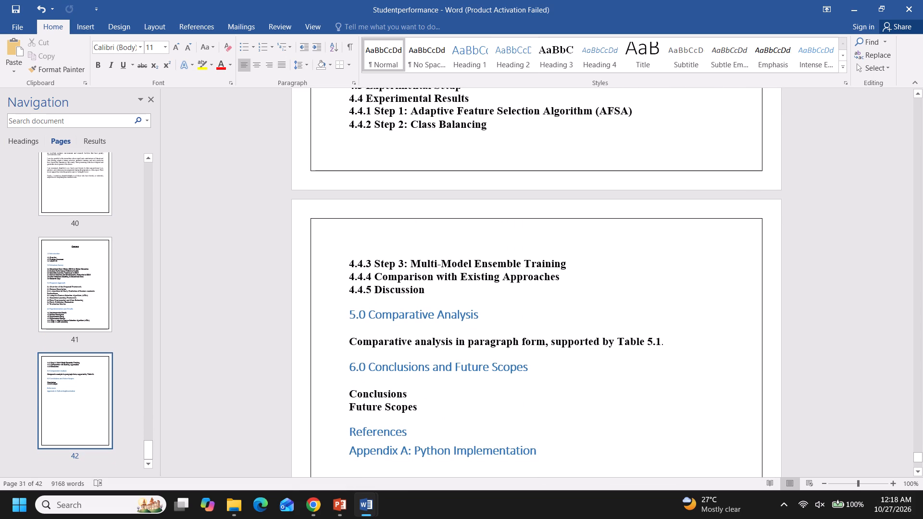
pyautogui.press('Down')
pyautogui.press('Down')
pyautogui.press('Down')
pyautogui.press('Down')
pyautogui.press('Down')
pyautogui.press('Down')
pyautogui.press('Down')
pyautogui.press('Down')
pyautogui.press('Down')
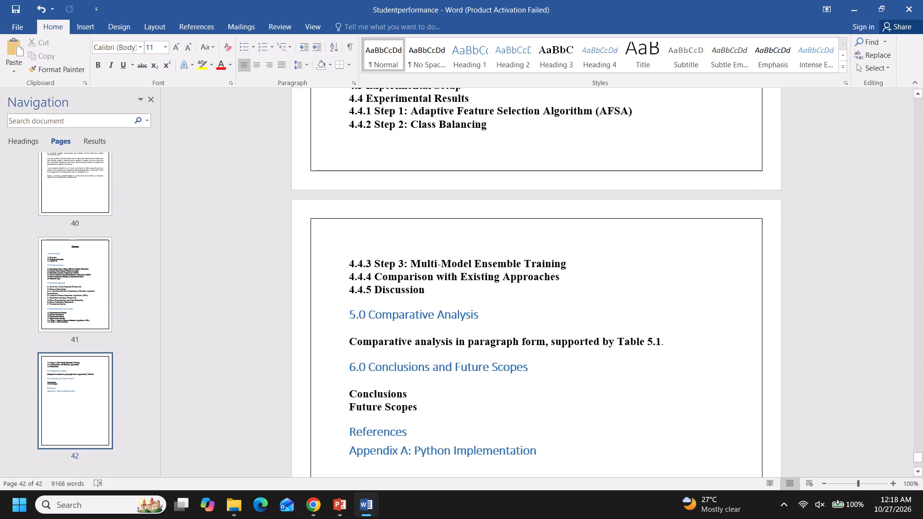